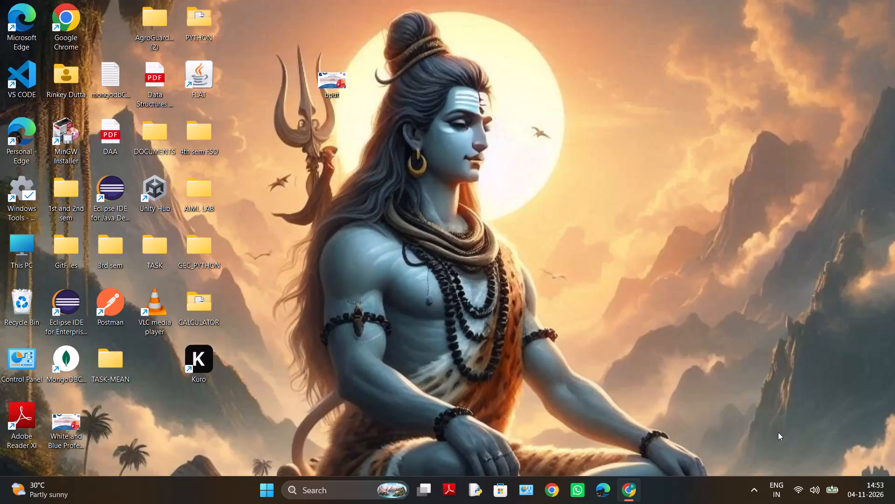
Switch to the AWS VPC console in Google Chrome and open the Your VPCs page.
click(626, 487)
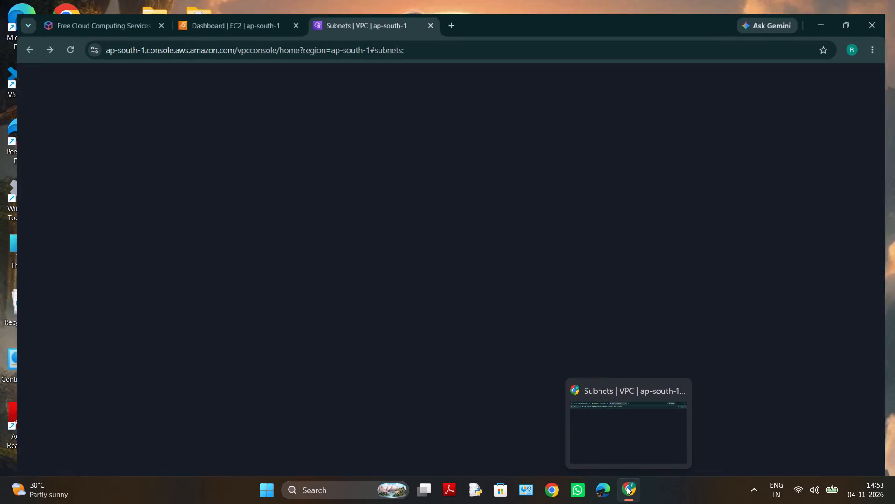
scroll(387, 292, up, 1)
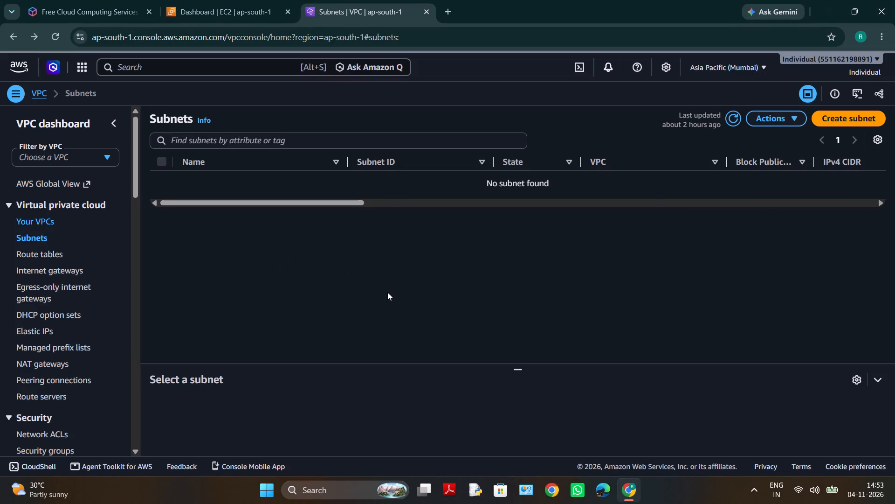
scroll(387, 292, up, 1)
click(60, 214)
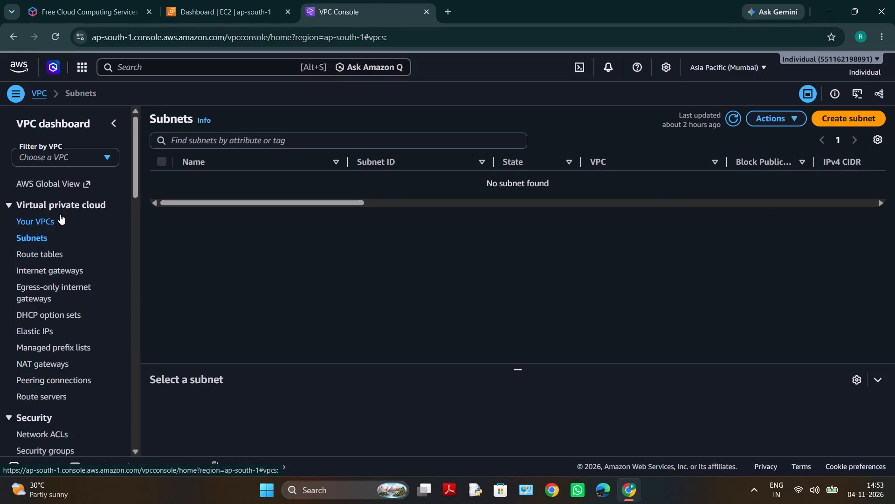
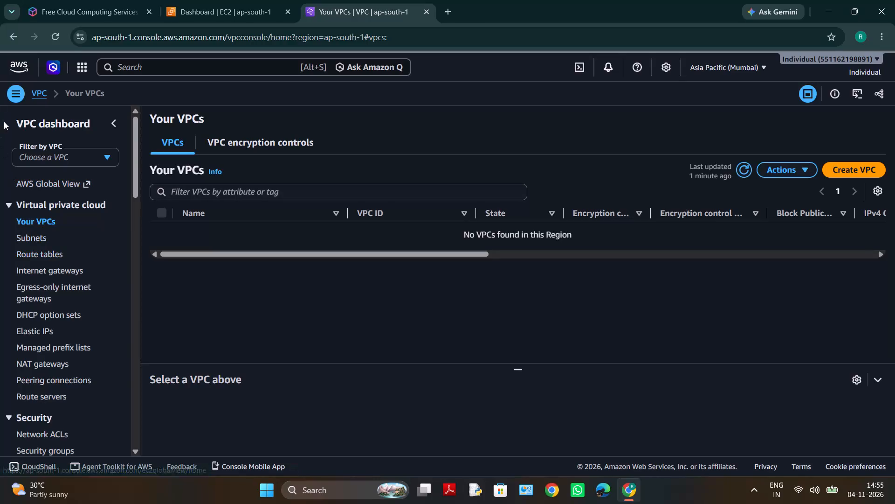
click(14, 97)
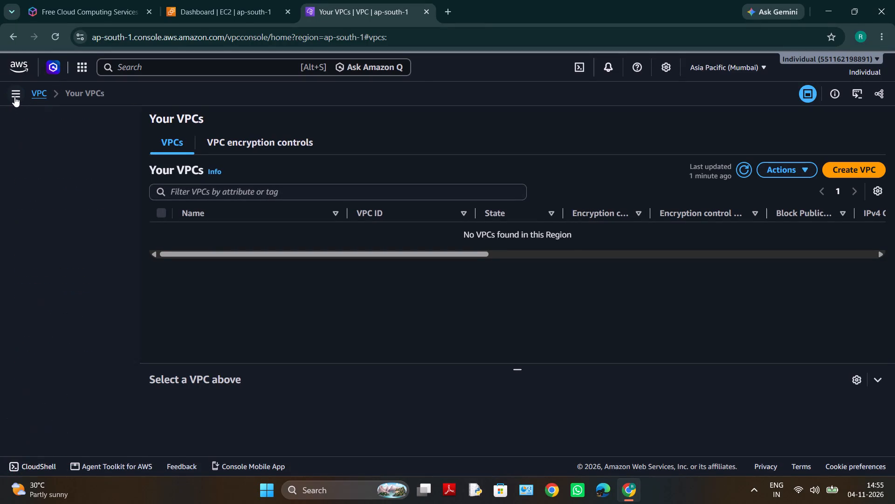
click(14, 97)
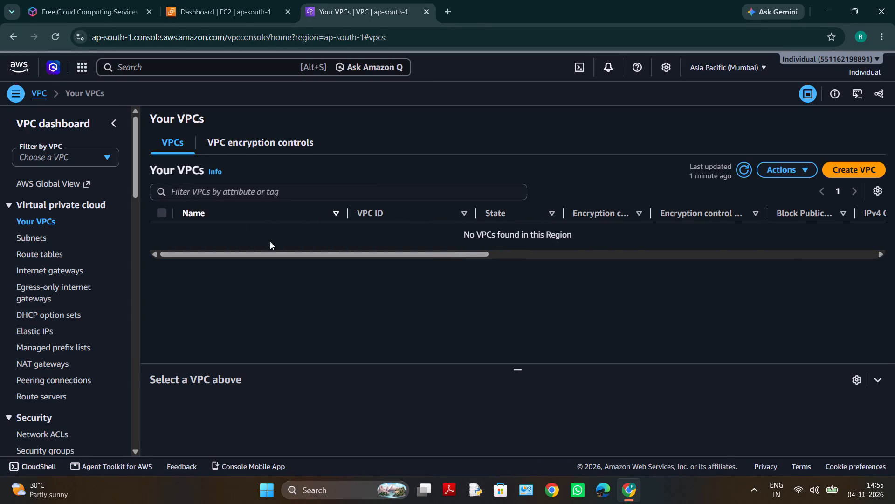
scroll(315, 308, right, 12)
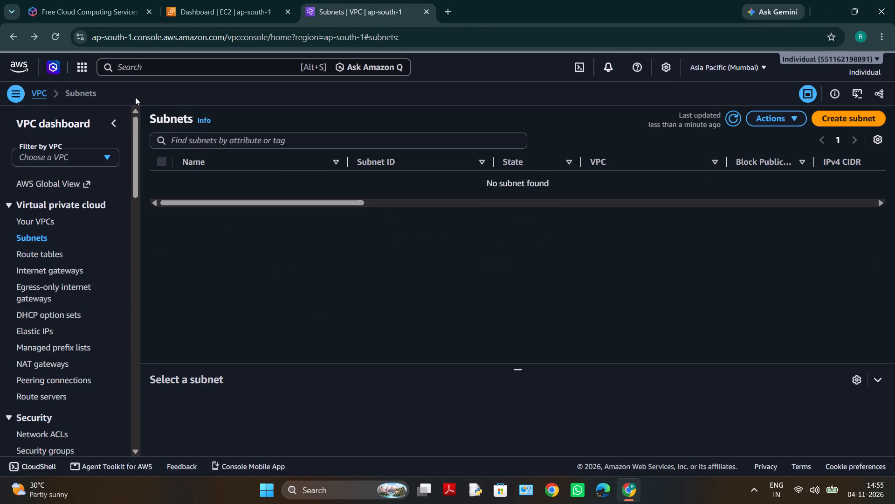
Switch to the EC2 console and open the list of instances.
click(193, 17)
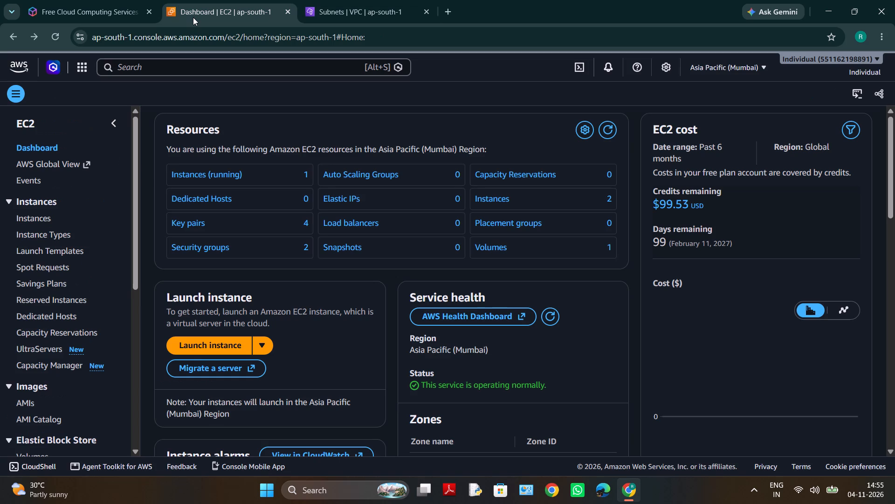
click(43, 215)
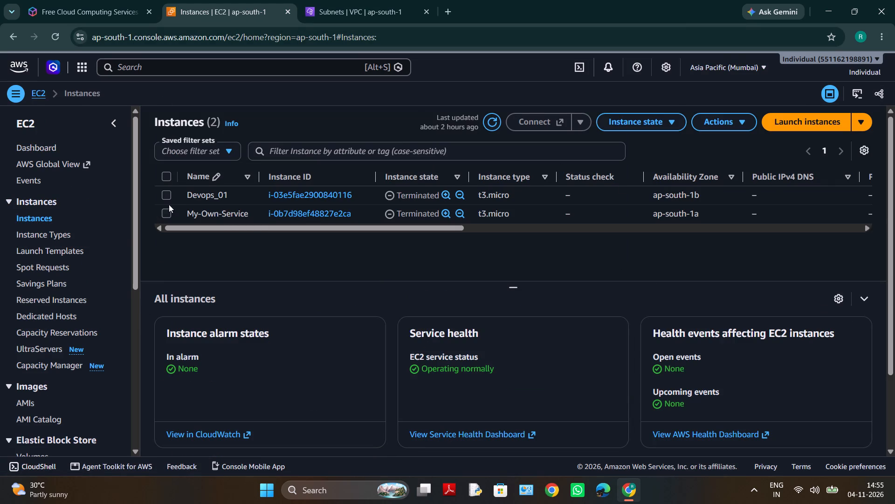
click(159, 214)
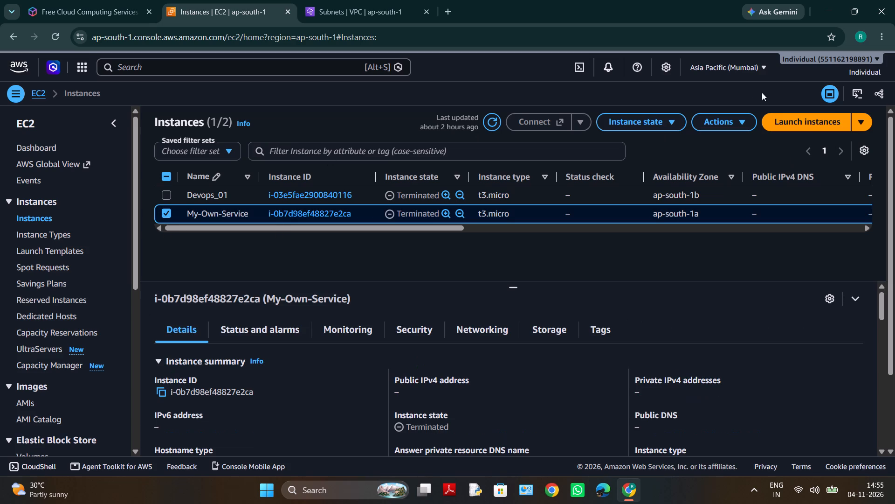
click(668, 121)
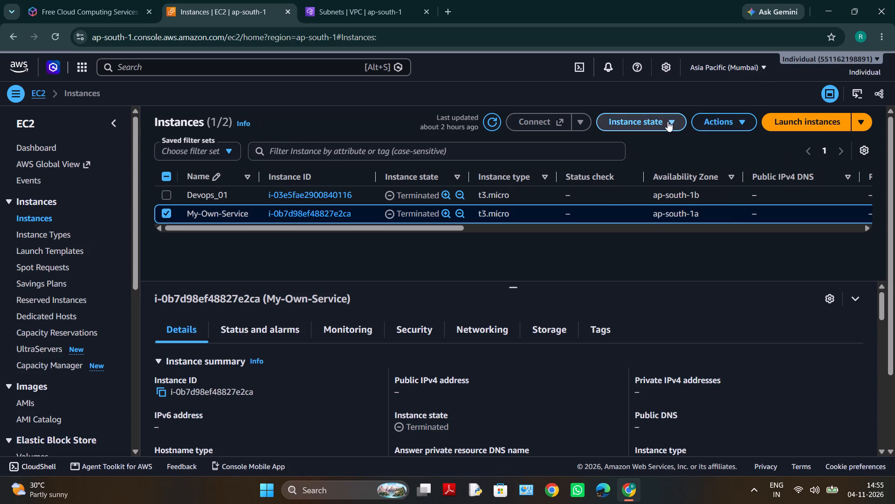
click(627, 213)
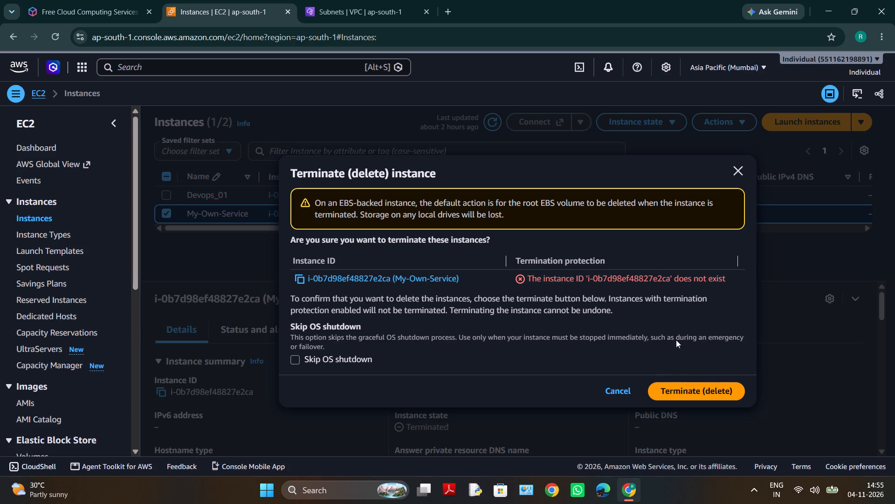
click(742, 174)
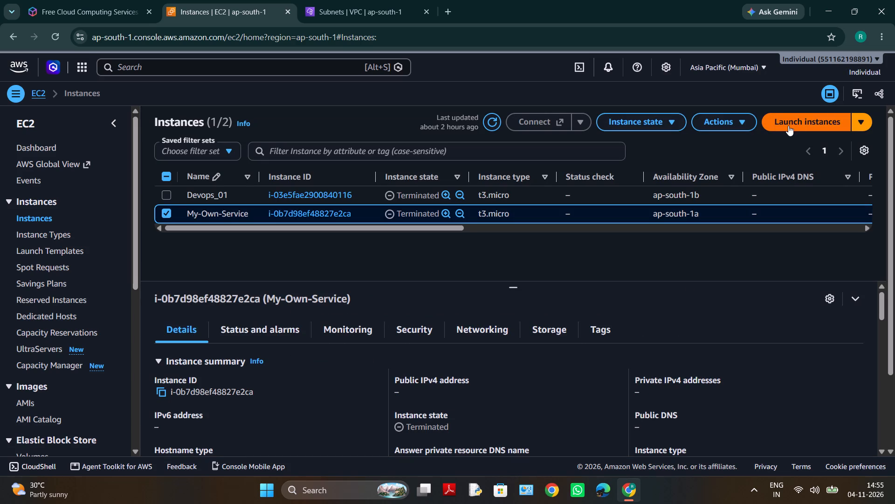
Start launching a new EC2 instance and name it My-own-service.
click(788, 126)
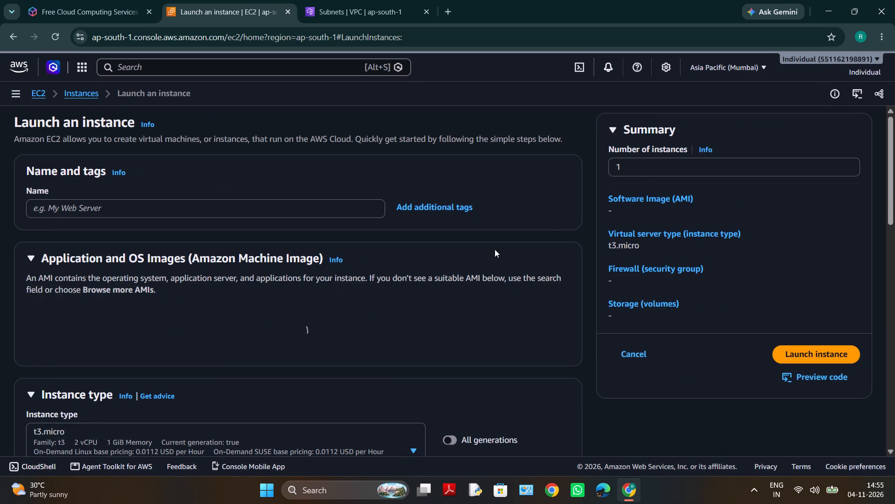
click(225, 210)
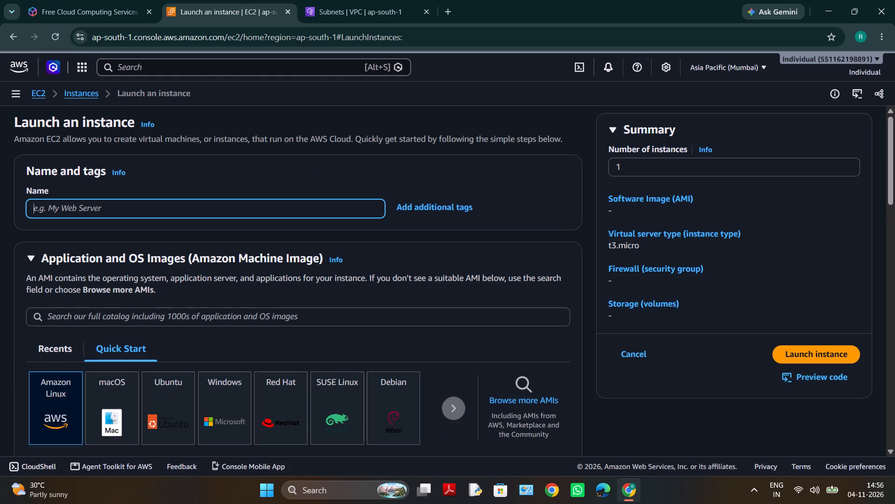
text(My)
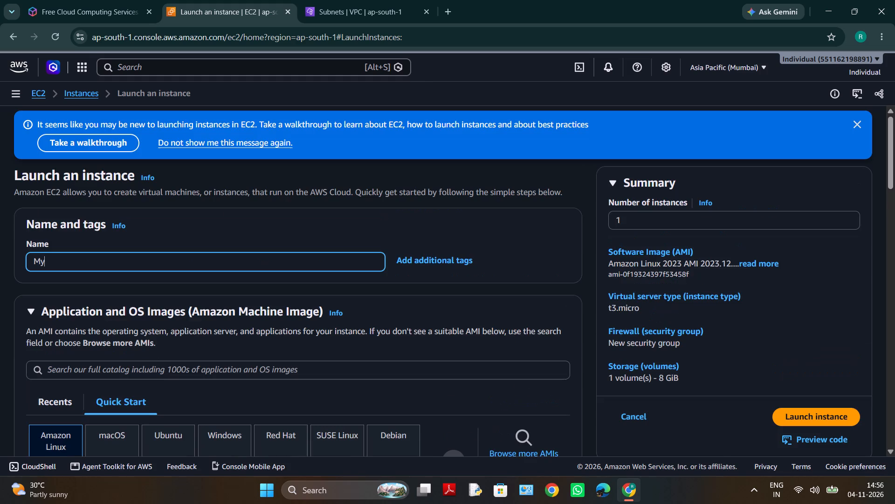
text(-own-ser)
text(vice)
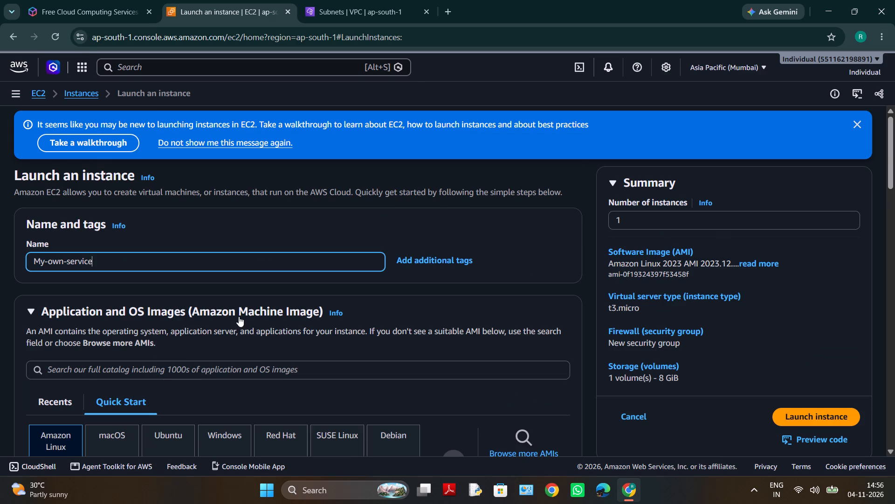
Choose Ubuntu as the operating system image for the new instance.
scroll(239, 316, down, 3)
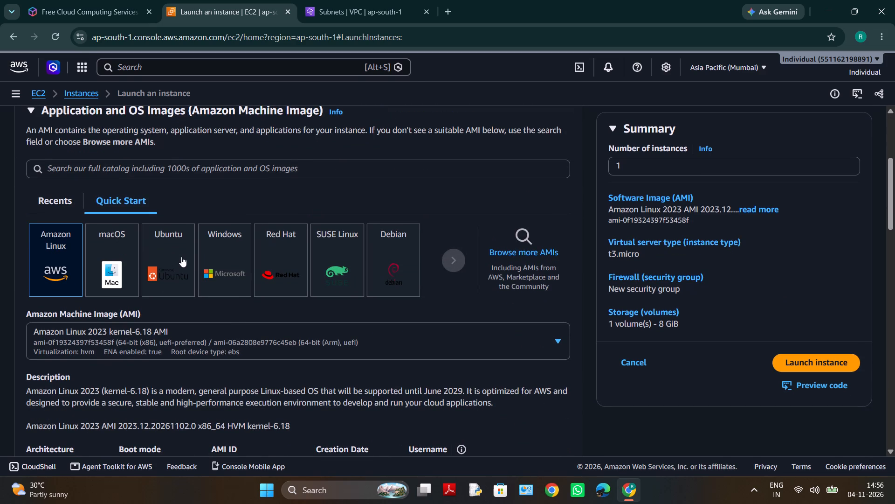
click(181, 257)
Create a new RSA key pair named My-own-service-key in .pem format for the instance login.
scroll(181, 257, down, 1)
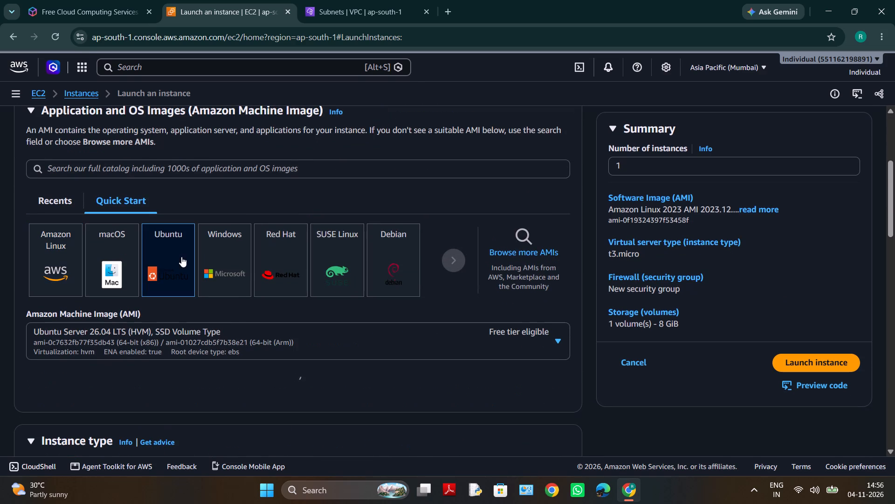
scroll(181, 257, down, 4)
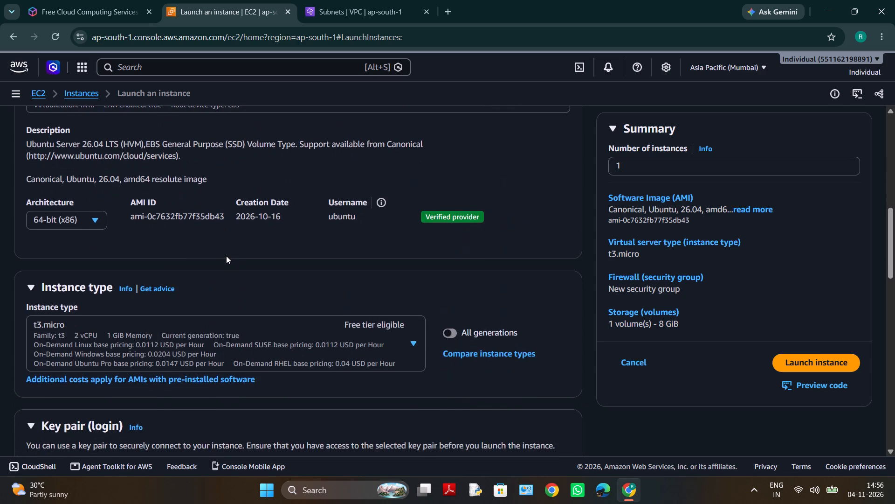
scroll(226, 256, down, 2)
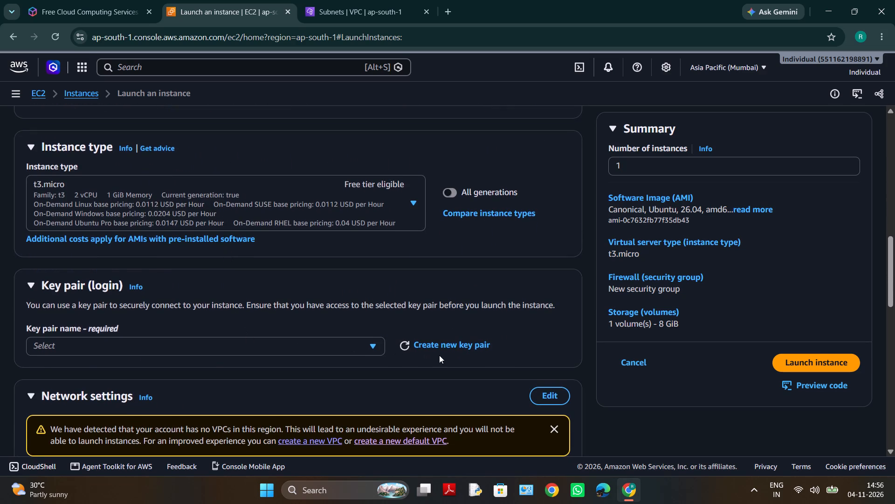
click(443, 344)
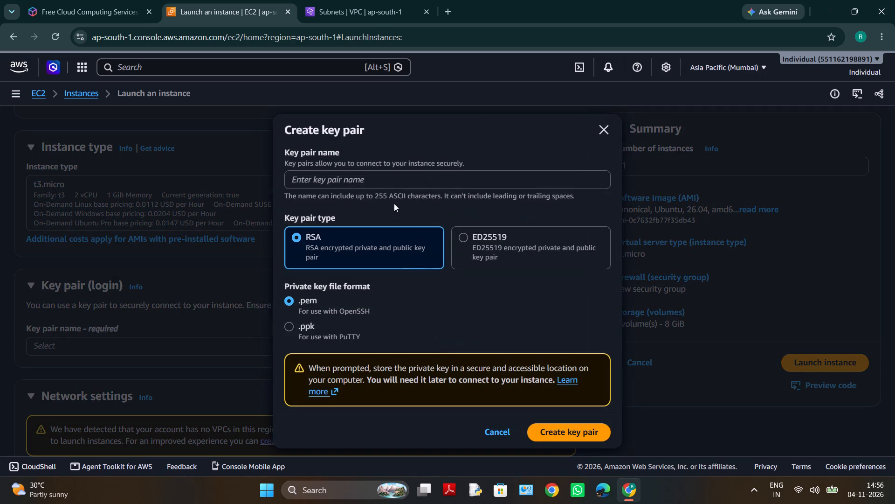
click(388, 179)
text(My-own-service-key)
click(580, 428)
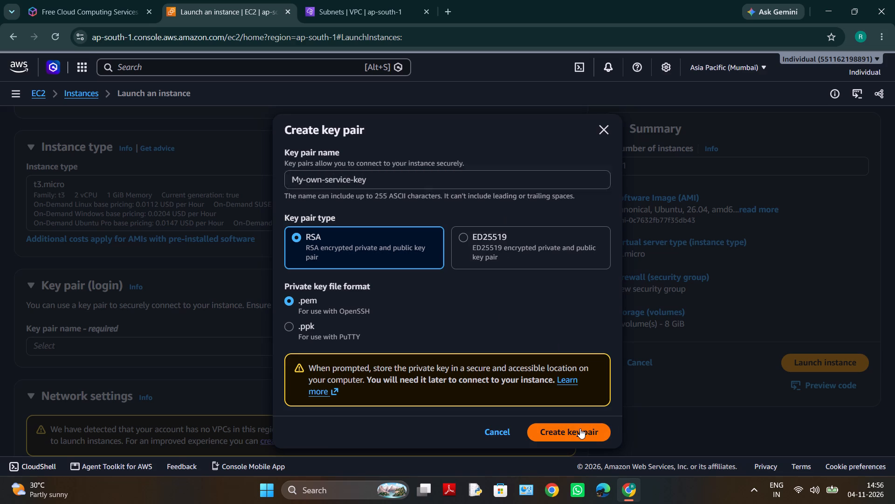
Review the new instance's network, firewall, SSH source, storage, key pair and image settings.
scroll(259, 344, down, 2)
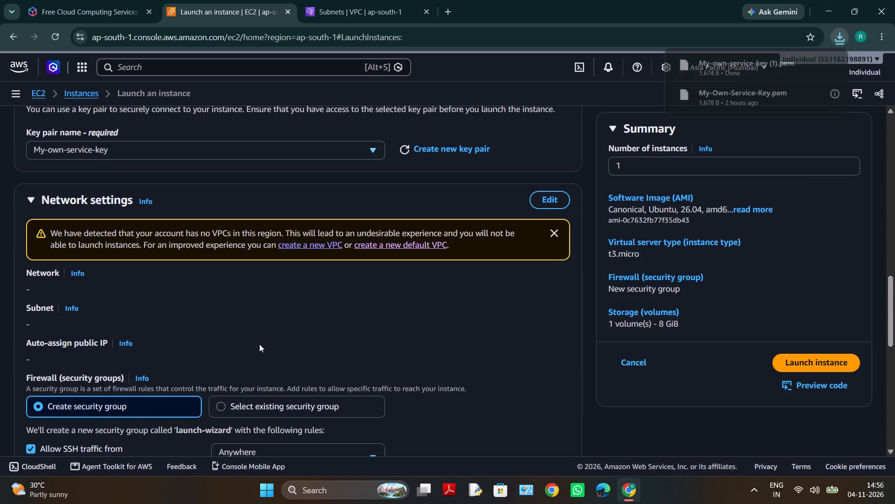
scroll(259, 344, down, 2)
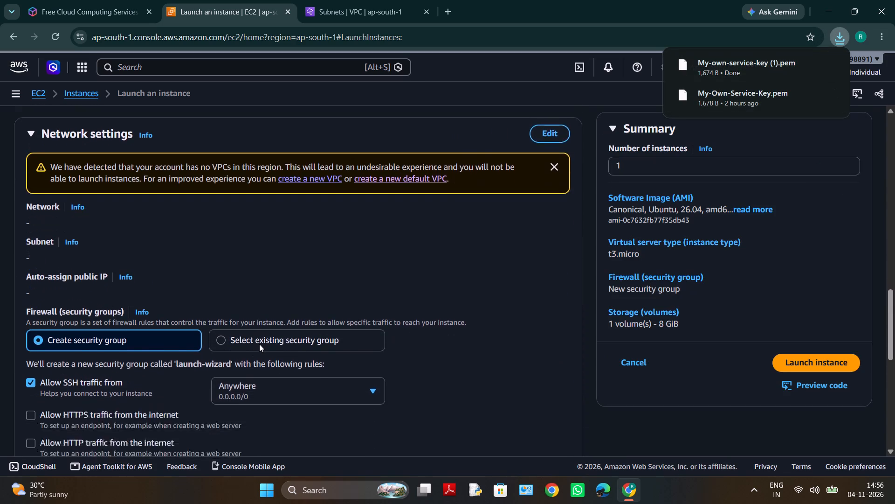
scroll(259, 344, down, 2)
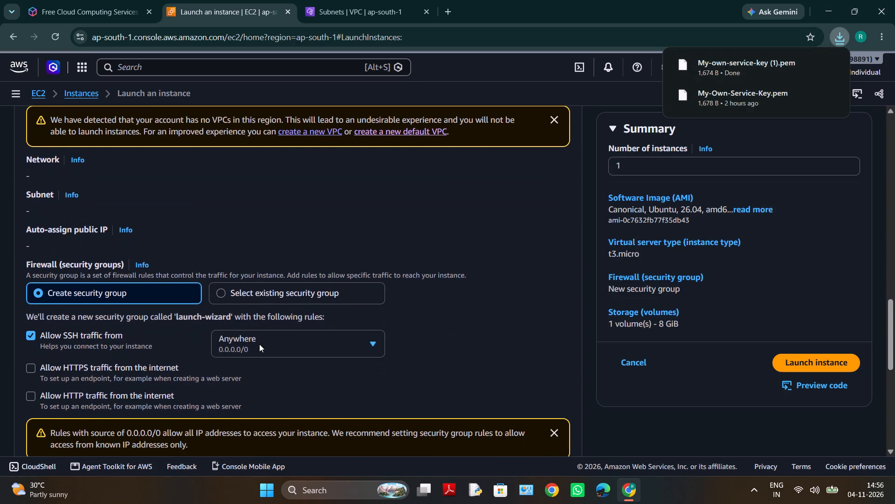
scroll(259, 344, down, 1)
click(372, 343)
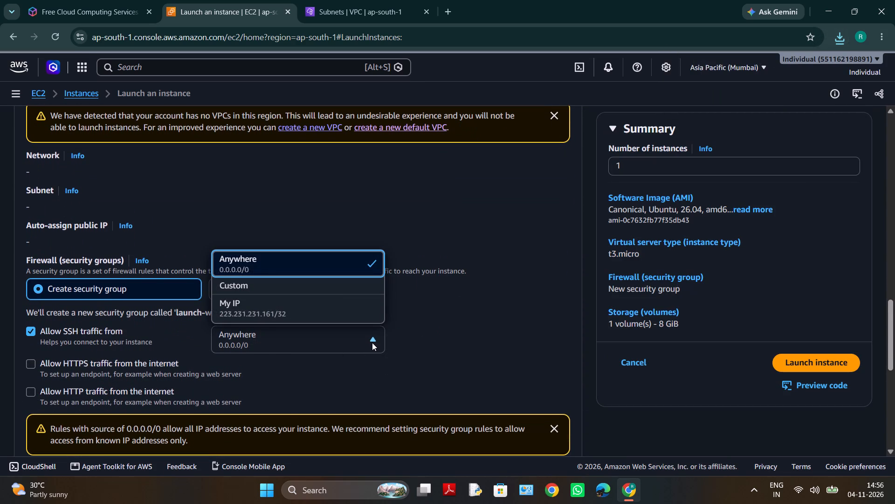
click(423, 363)
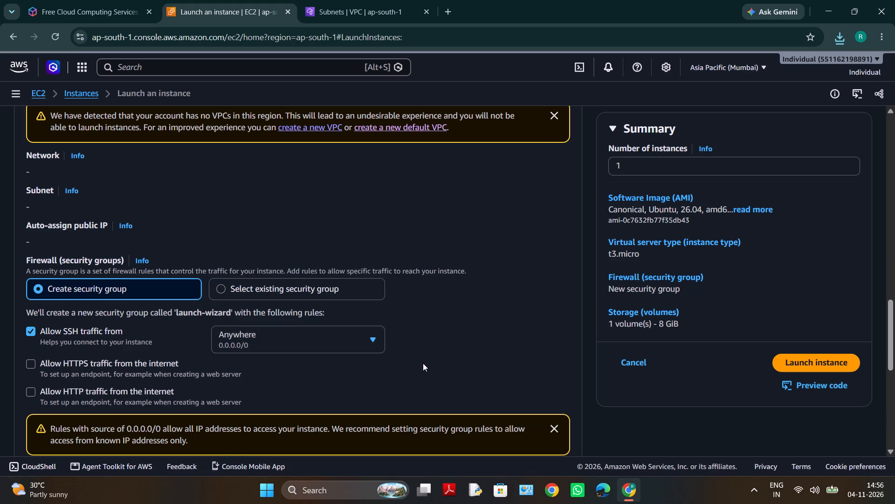
scroll(267, 263, up, 2)
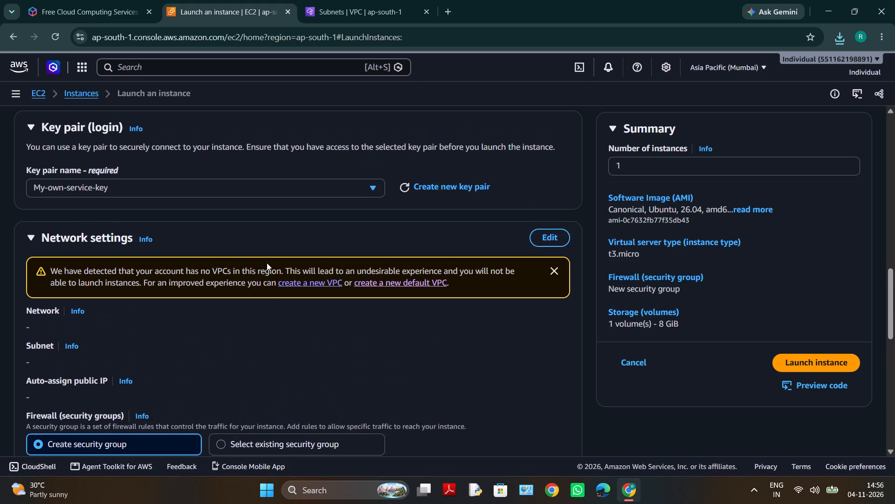
scroll(267, 263, up, 1)
scroll(267, 263, down, 4)
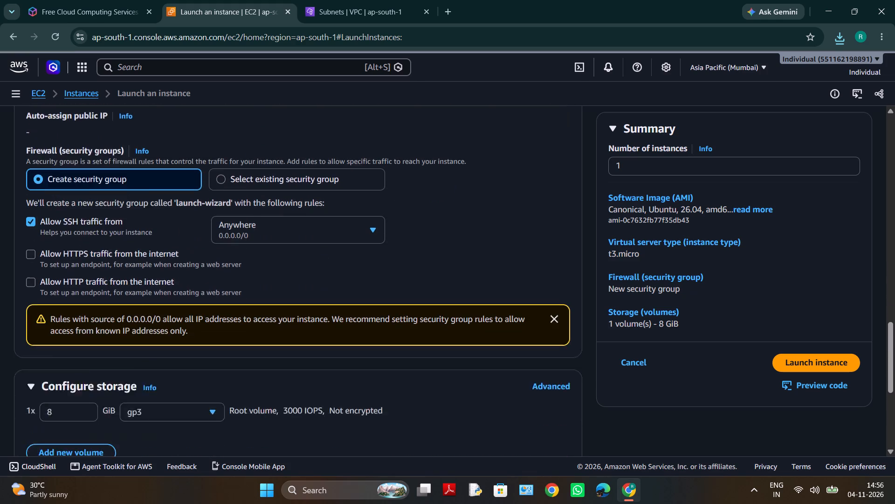
scroll(267, 263, down, 4)
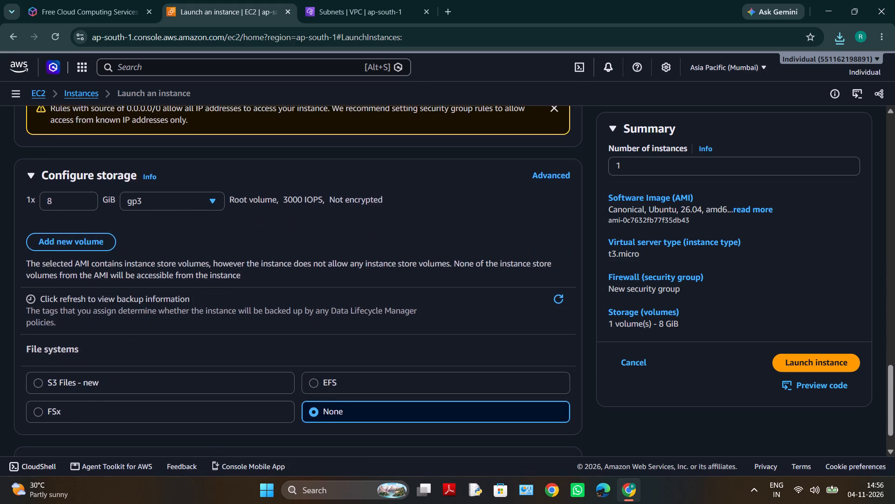
scroll(267, 263, down, 2)
scroll(267, 263, up, 5)
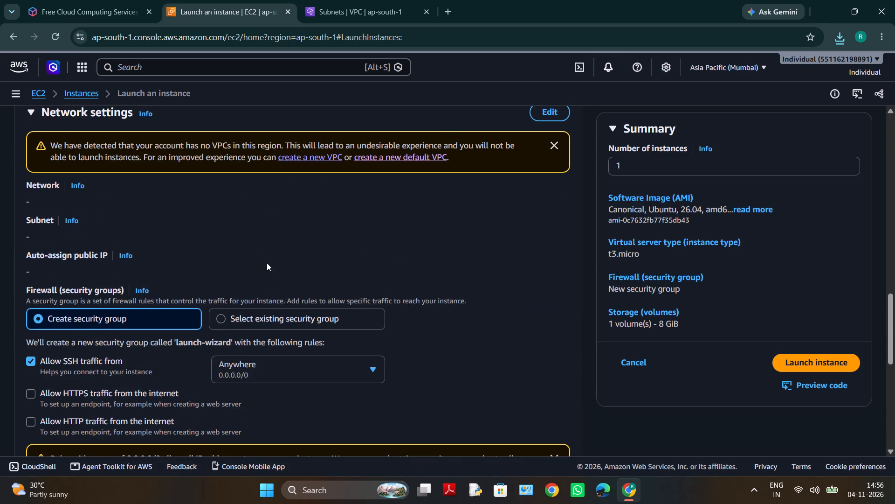
scroll(267, 263, up, 3)
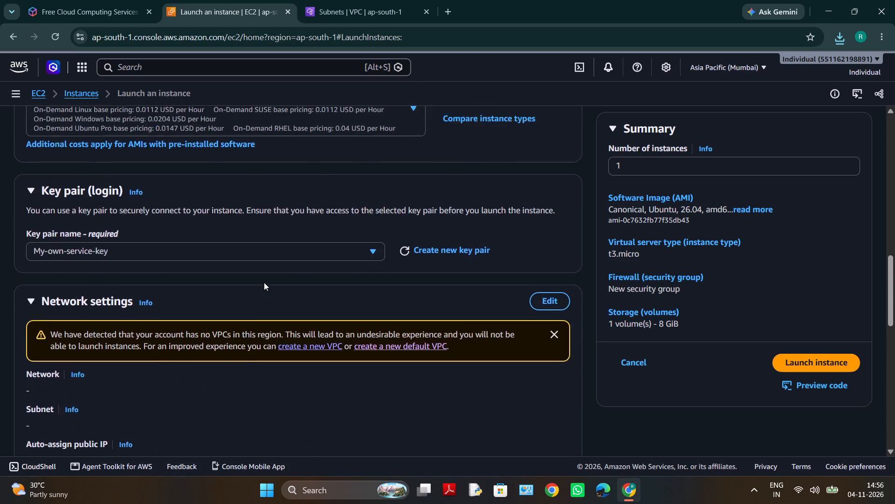
scroll(264, 282, up, 7)
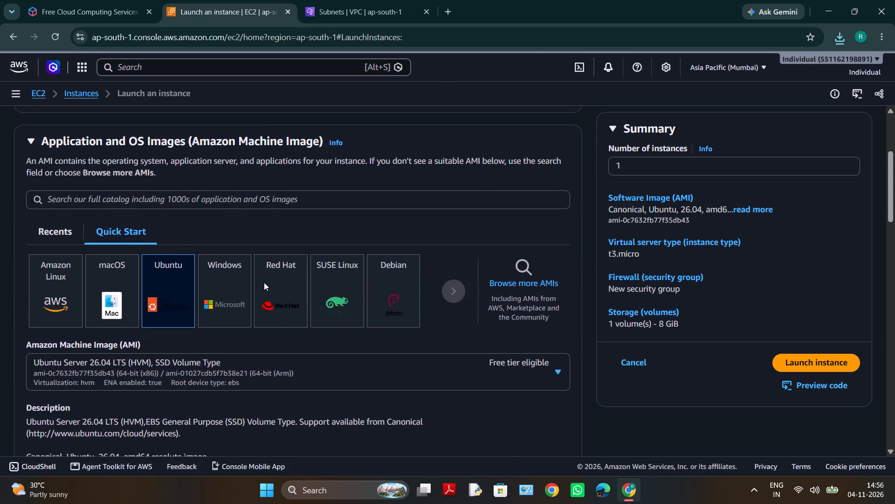
scroll(264, 282, up, 3)
scroll(264, 282, down, 9)
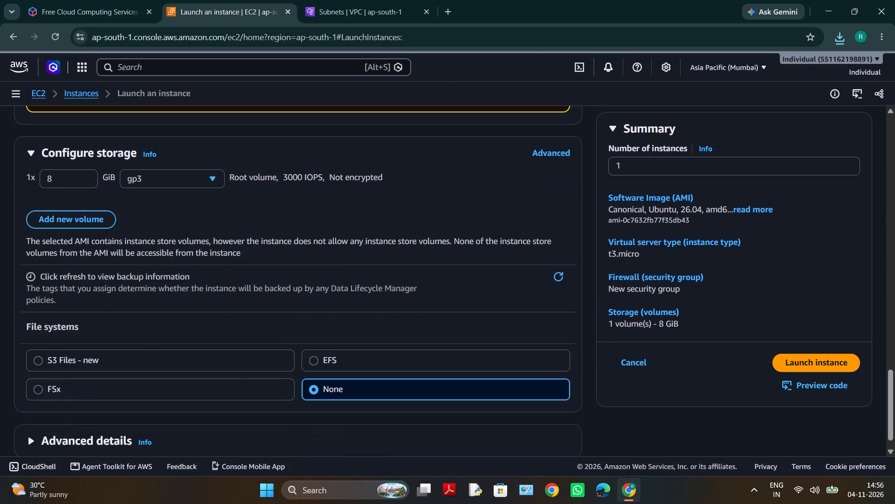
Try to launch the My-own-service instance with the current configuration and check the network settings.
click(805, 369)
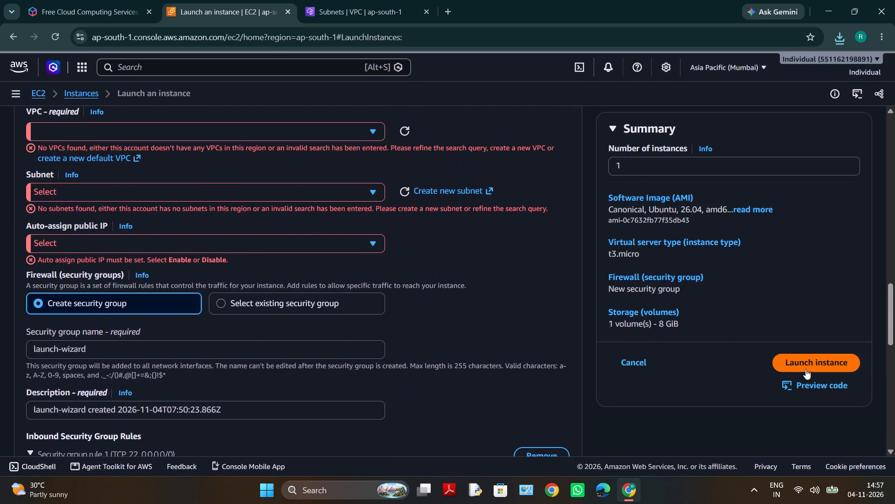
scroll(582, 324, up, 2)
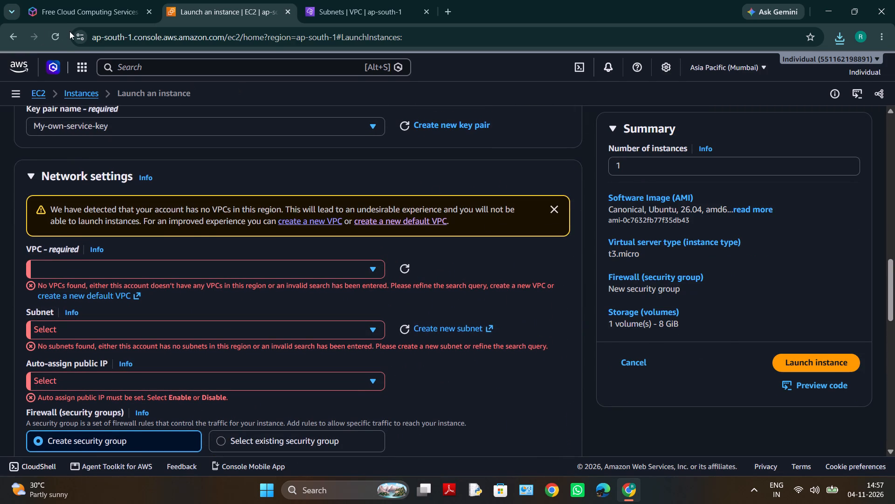
Reload the instance launch page to start over with a fresh form.
click(57, 31)
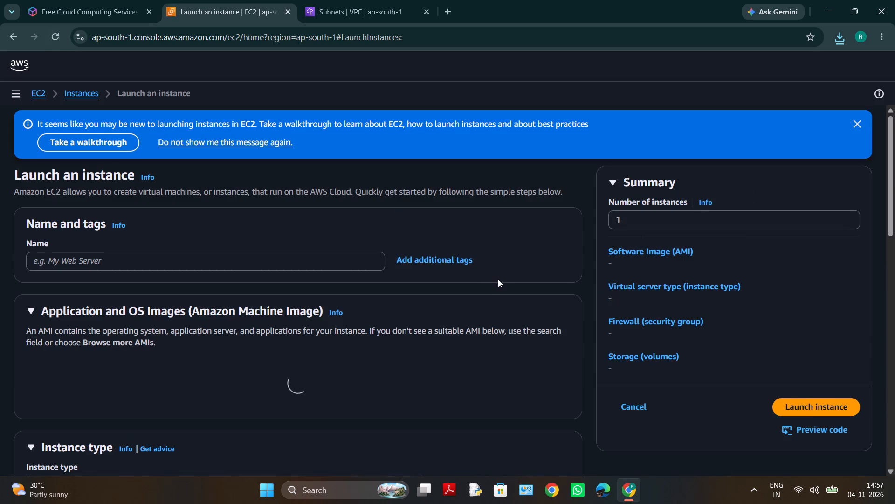
scroll(368, 259, down, 5)
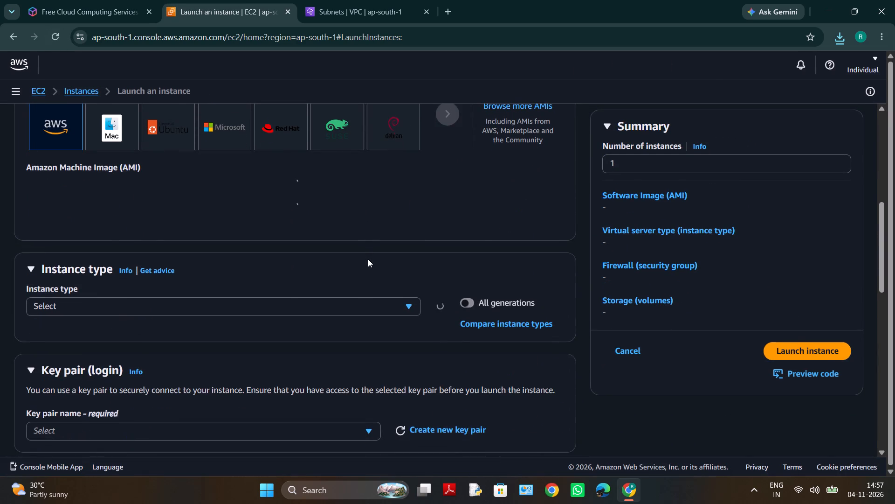
Name the new instance My-own-service.
scroll(368, 259, down, 5)
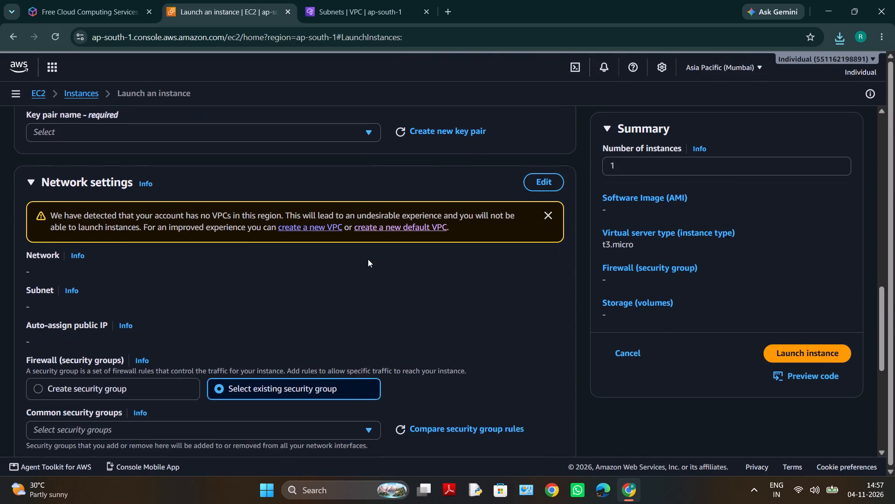
scroll(368, 259, down, 2)
scroll(368, 259, up, 4)
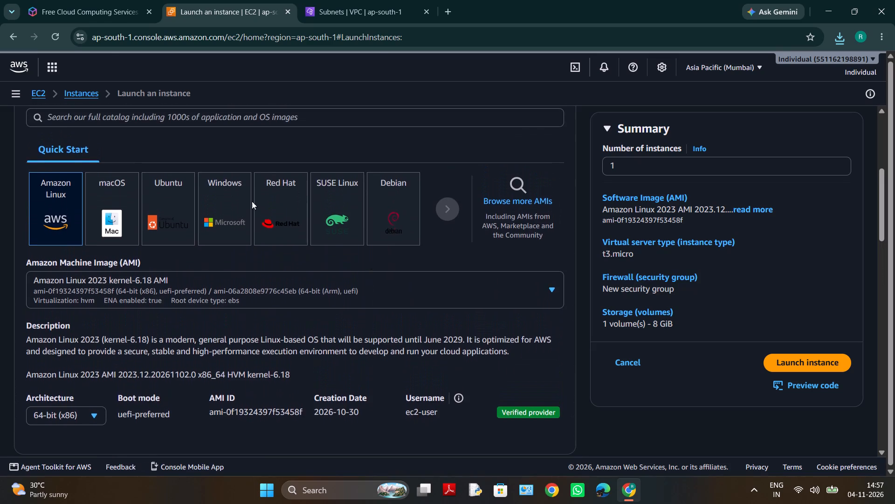
scroll(220, 175, up, 4)
click(137, 256)
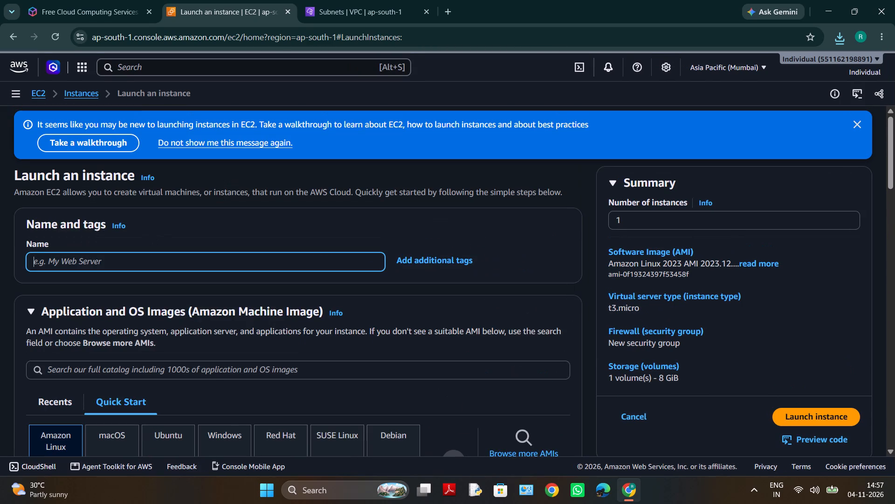
text(Mu)
key(BackSpace)
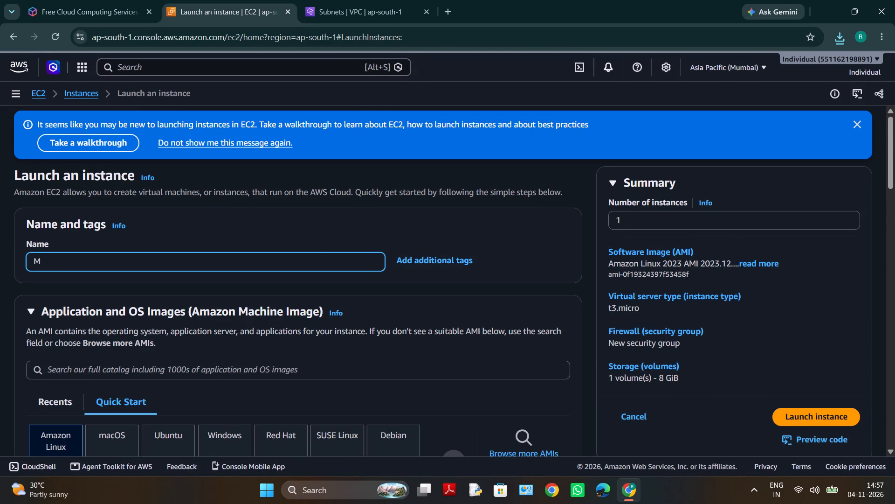
text(y-)
text(own-service)
Choose the Ubuntu Server 26.04 LTS quick-start image for the instance.
scroll(184, 367, down, 2)
click(190, 284)
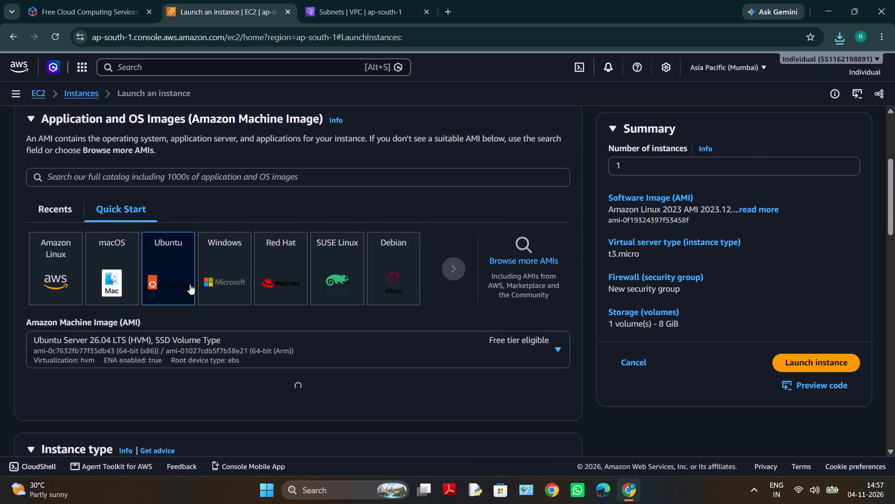
Create a new RSA key pair named My-own-service-key02 in .pem format for the instance login.
scroll(276, 396, down, 5)
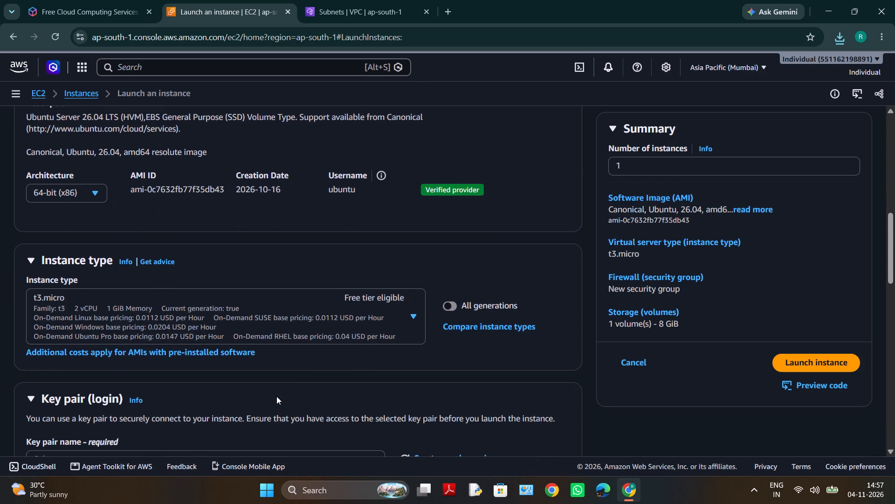
scroll(276, 396, down, 2)
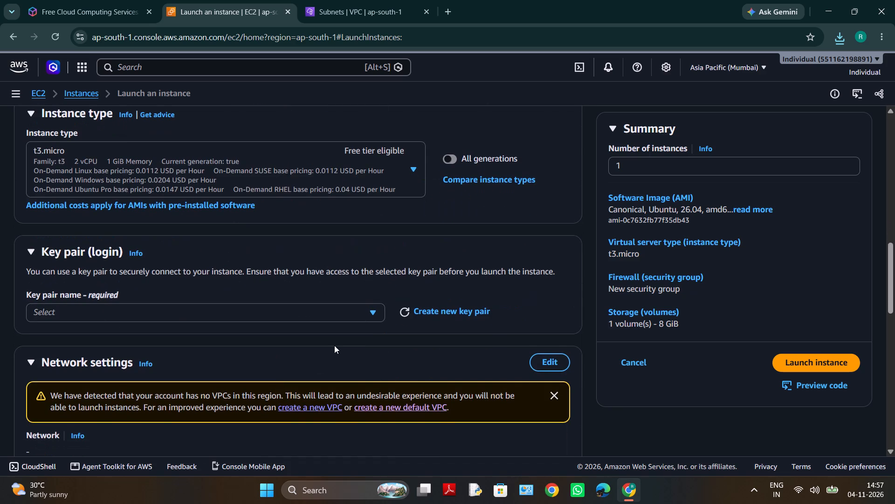
click(426, 308)
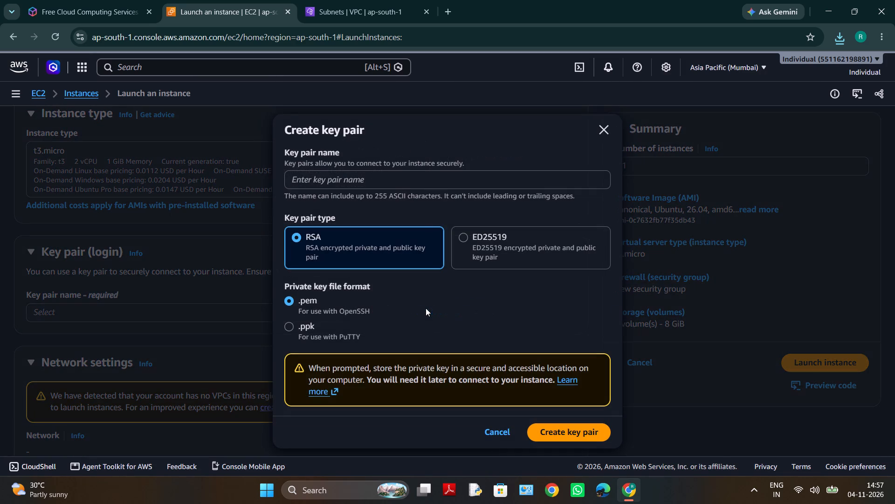
click(428, 181)
text(My-)
text(own-service-key)
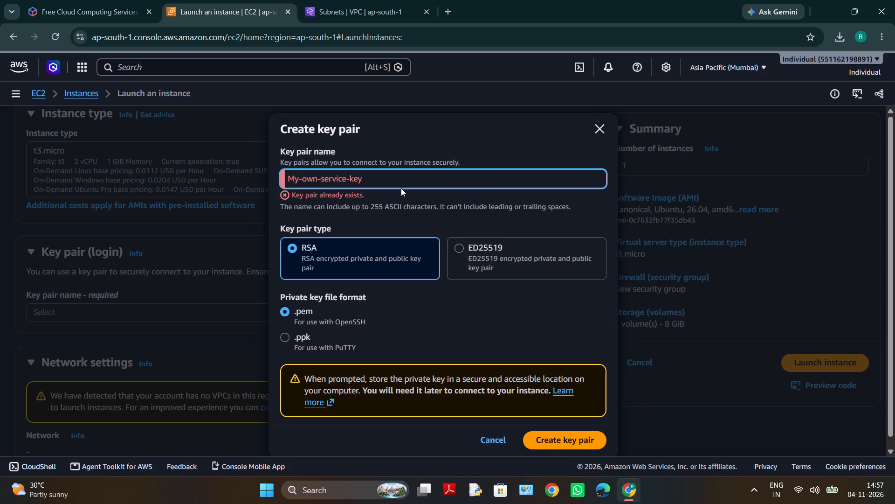
text(02)
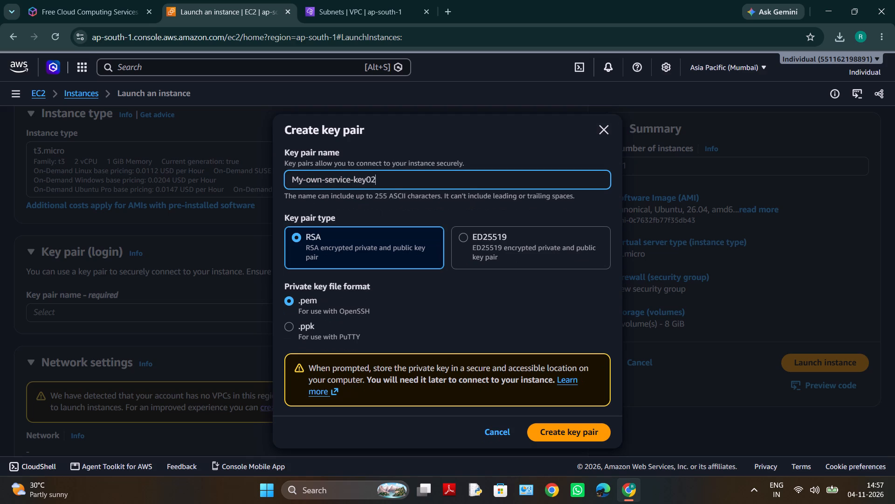
click(571, 438)
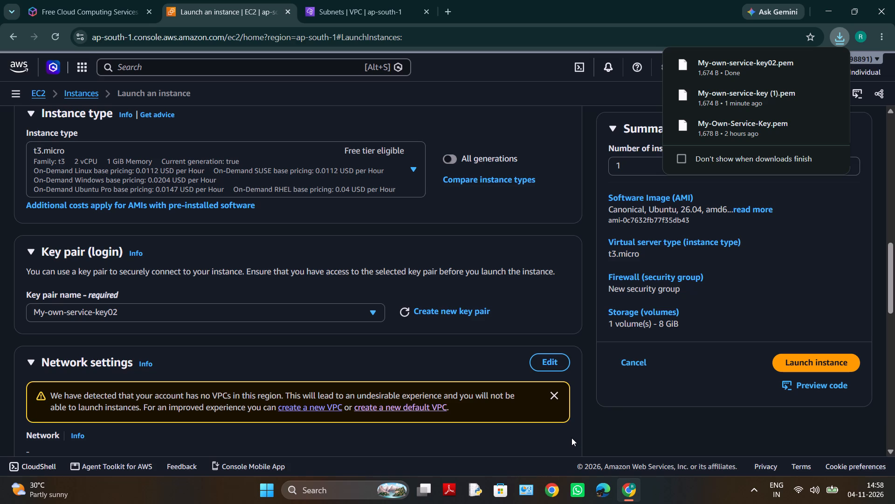
Start a new VPC from the instance's network settings and name it My-own-service-vpc.
click(297, 407)
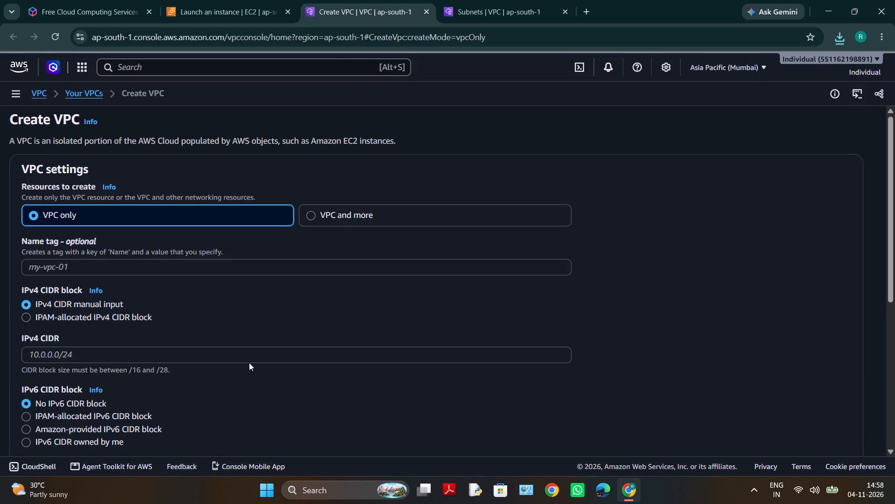
click(238, 268)
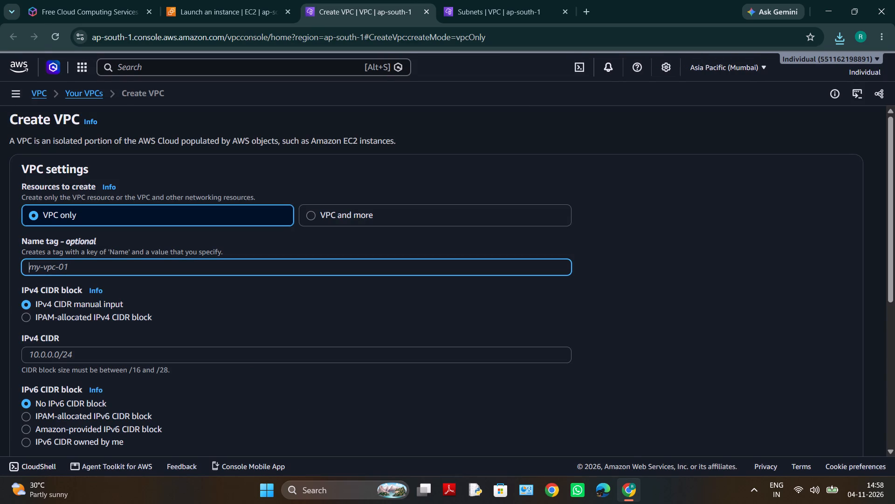
text(My)
text(-own-servic)
text(e-vpc)
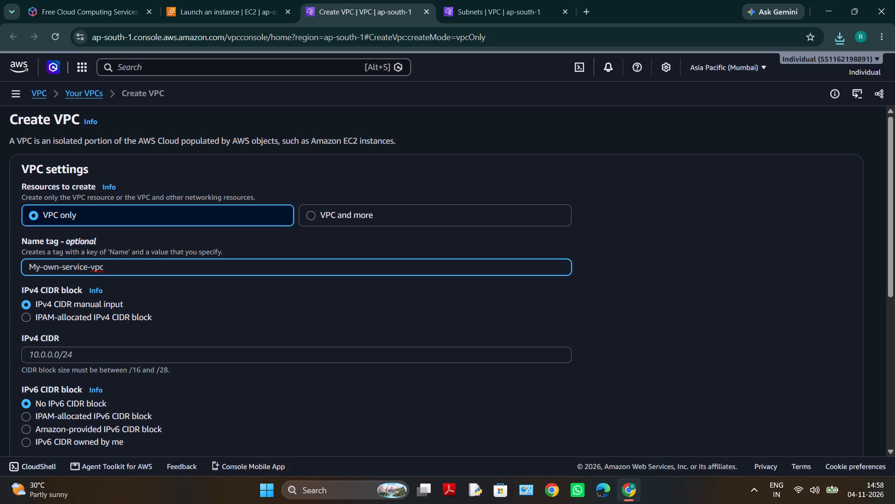
Set the VPC's IPv4 CIDR to 10.0.0.0/24 and create the VPC.
click(185, 357)
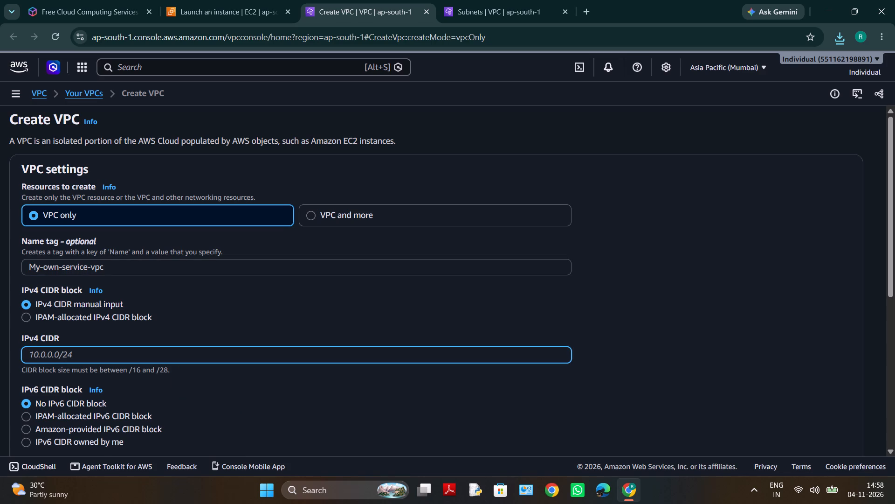
text(10)
text(,0)
key(BackSpace)
key(BackSpace)
text(.0.0.)
key(0)
text(/2)
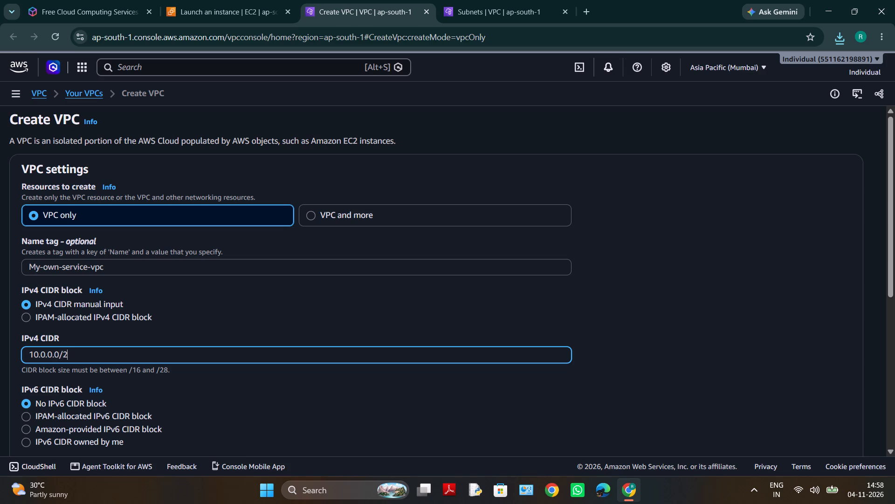
key(4)
scroll(206, 441, down, 3)
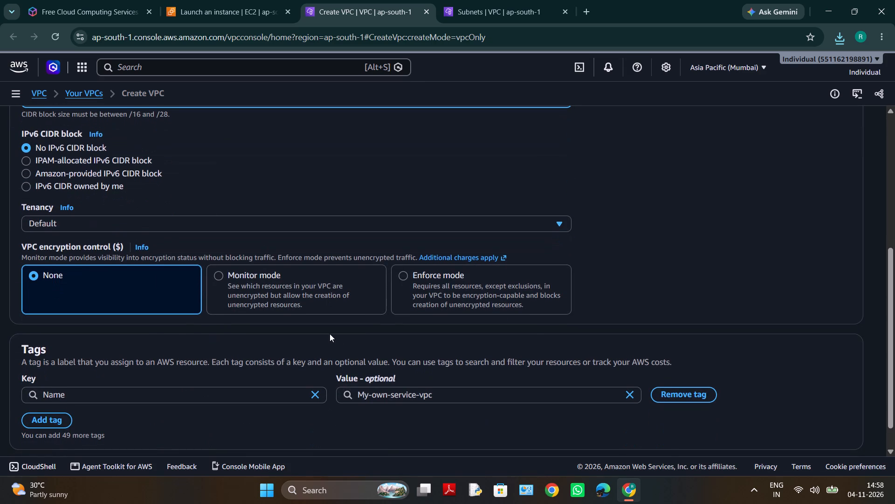
scroll(330, 334, down, 3)
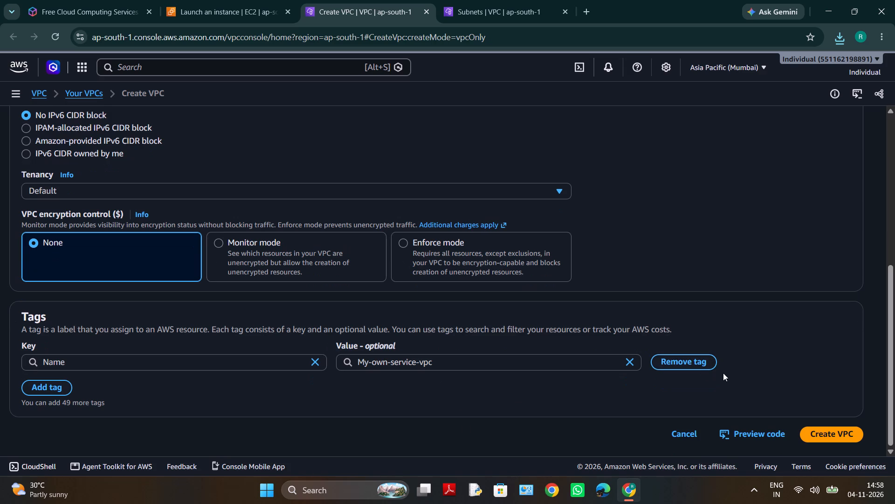
click(828, 437)
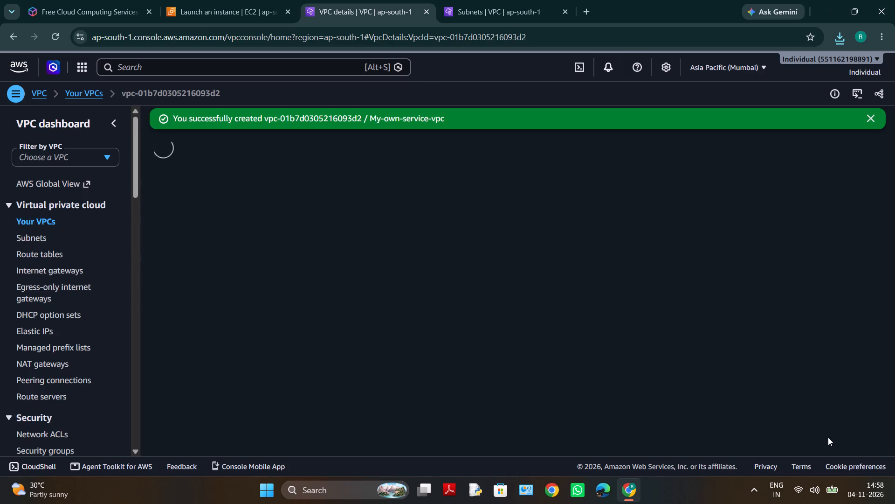
Start a new subnet and assign it to the My-own-service-vpc VPC.
scroll(620, 321, down, 1)
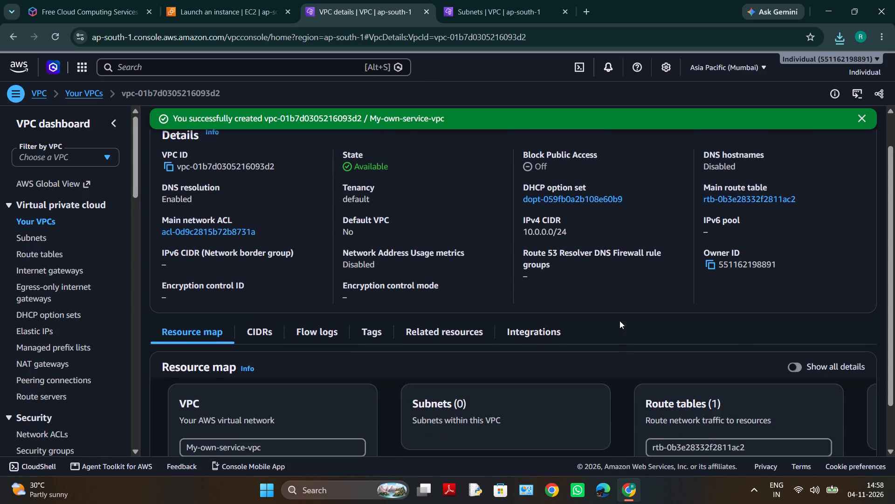
scroll(620, 321, down, 1)
click(29, 242)
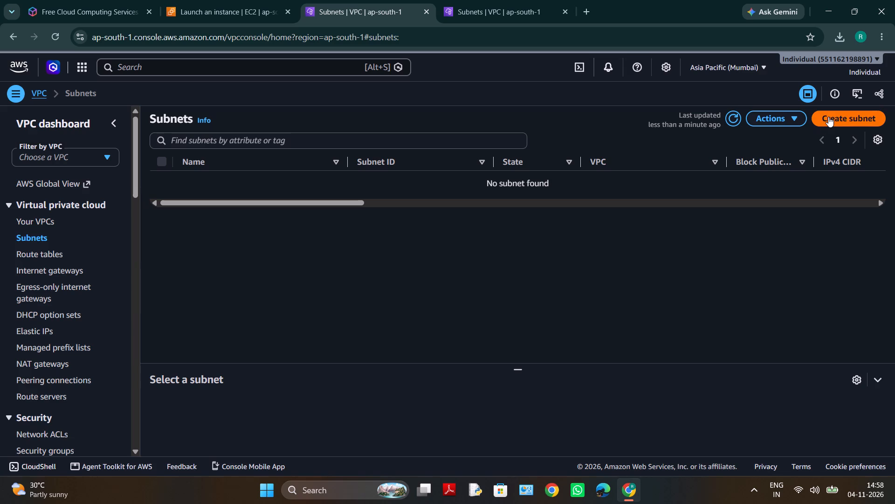
click(828, 117)
click(326, 187)
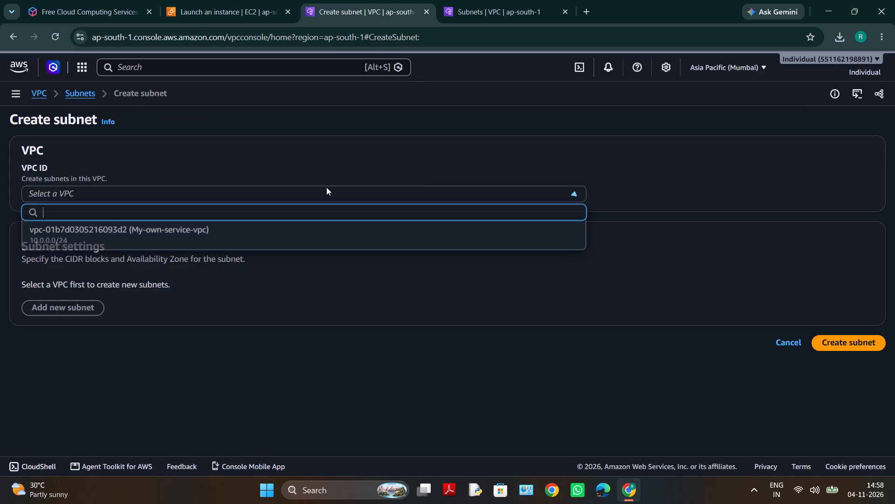
click(251, 234)
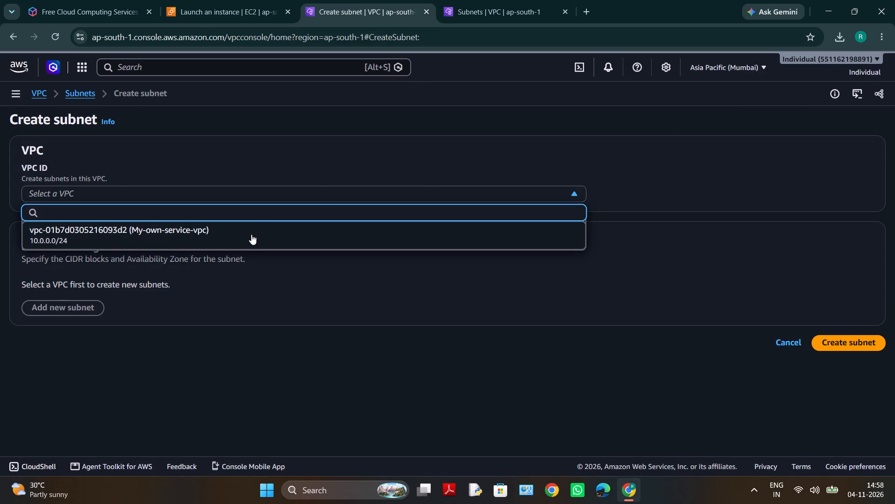
Name the subnet My-own-service-subnet.
scroll(182, 287, down, 1)
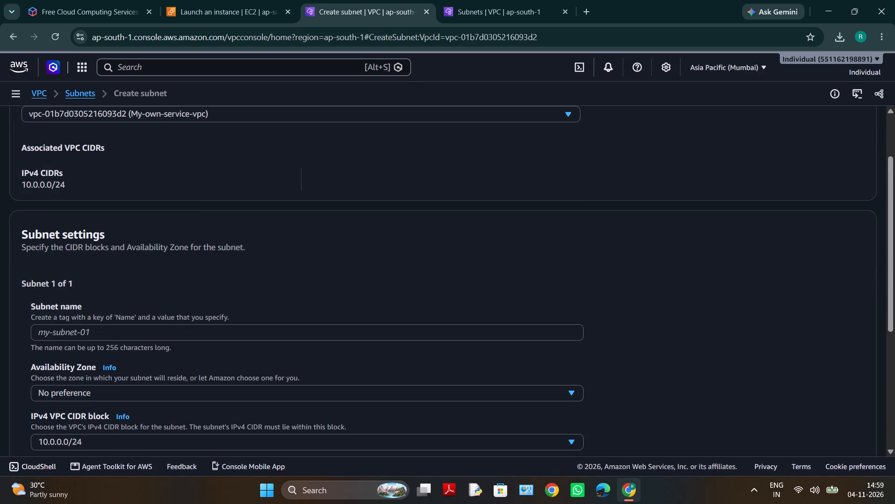
click(162, 333)
text(My-)
text(own)
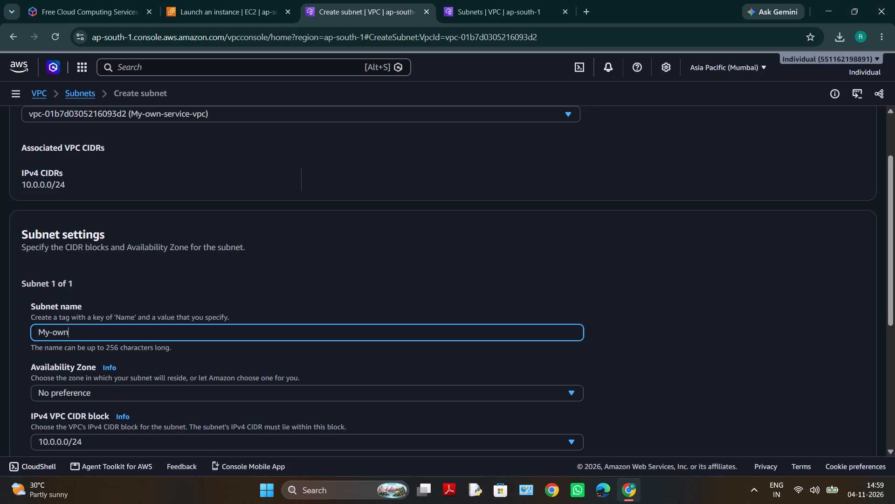
text(-servi)
text(ce-)
text(subnet)
Set the subnet's Availability Zone to Asia Pacific (Mumbai) aps1-az1 (ap-south-1a).
scroll(191, 402, down, 1)
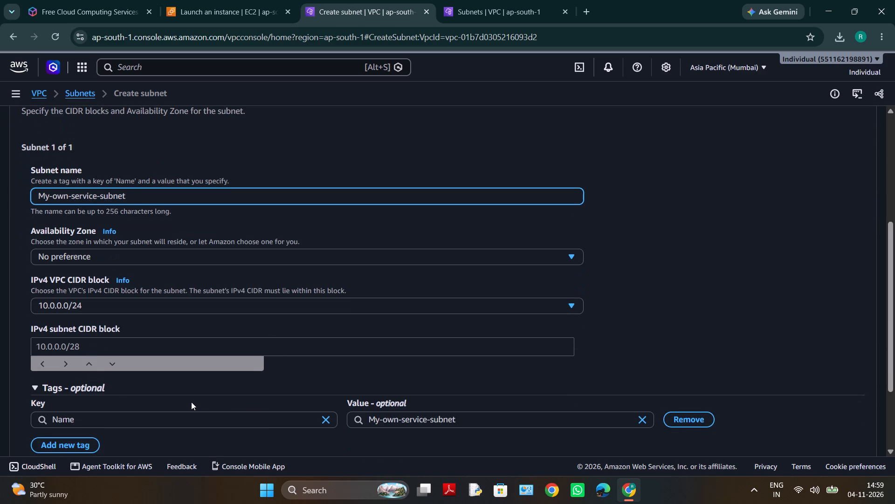
scroll(191, 402, down, 1)
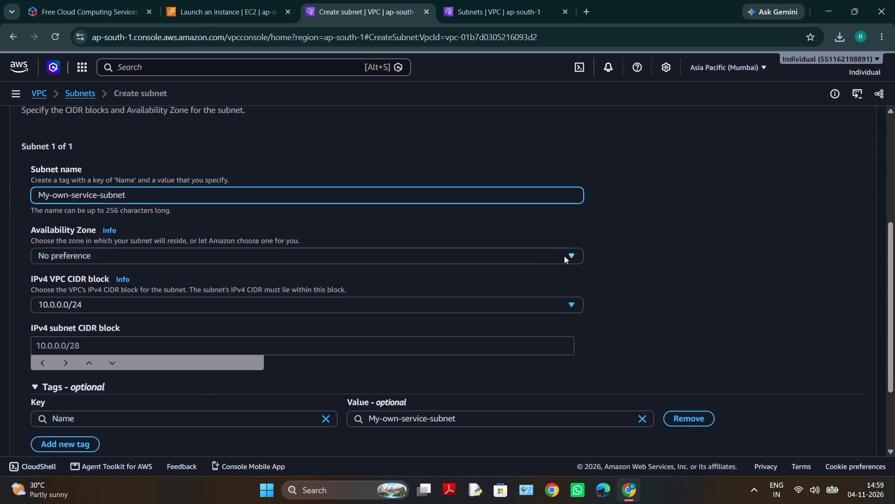
click(566, 256)
click(423, 307)
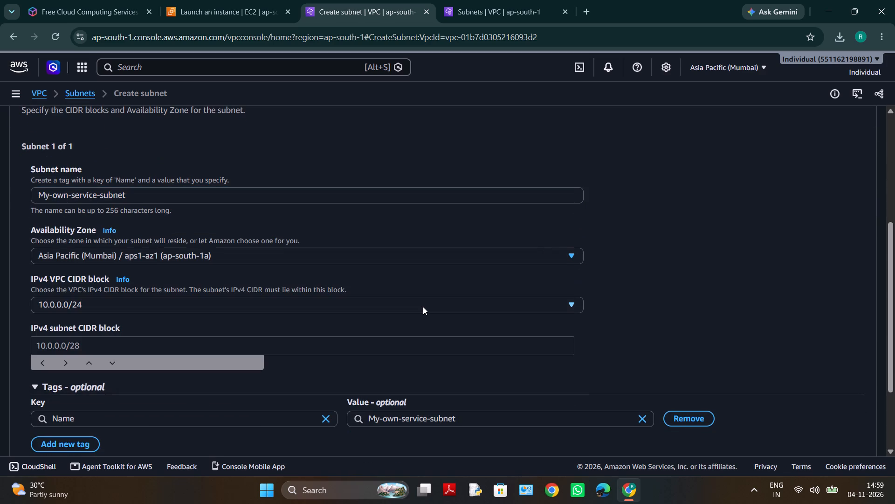
Set the IPv4 subnet CIDR block to 10.0.0.0/28 and create the subnet.
click(516, 345)
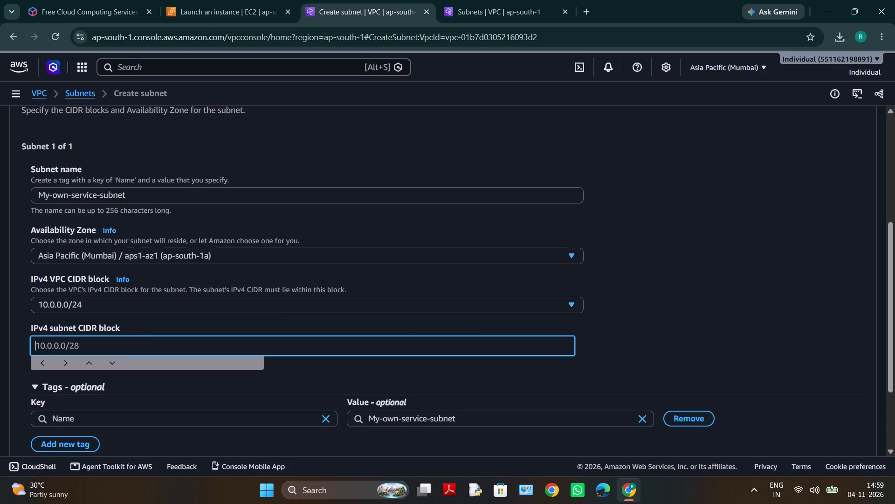
click(96, 345)
scroll(96, 345, down, 1)
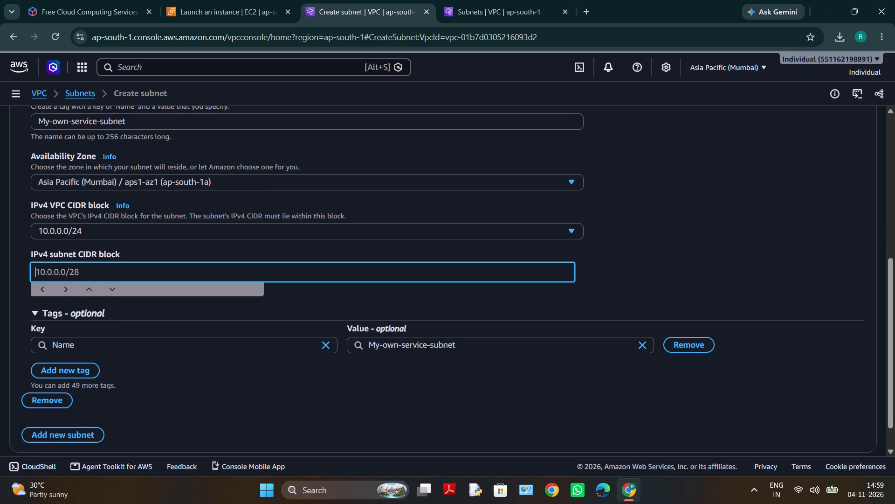
click(390, 12)
text(10)
text(.0.0.0)
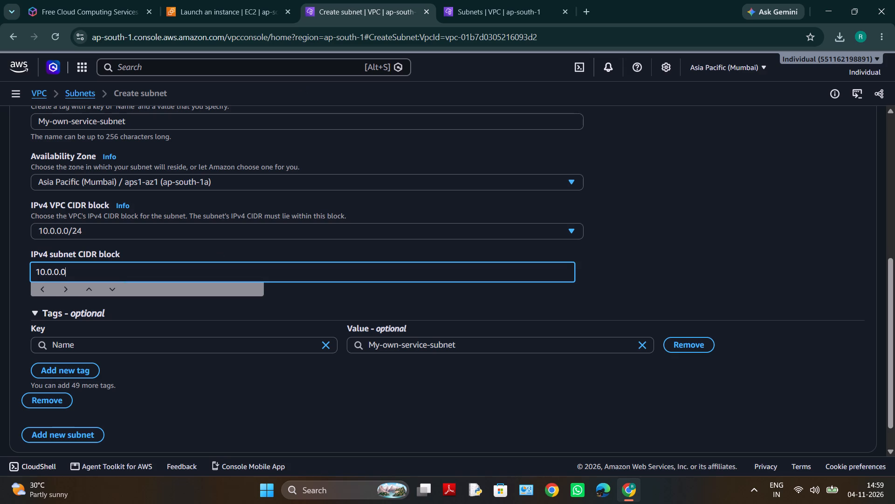
key(slash)
text(28)
scroll(326, 334, down, 1)
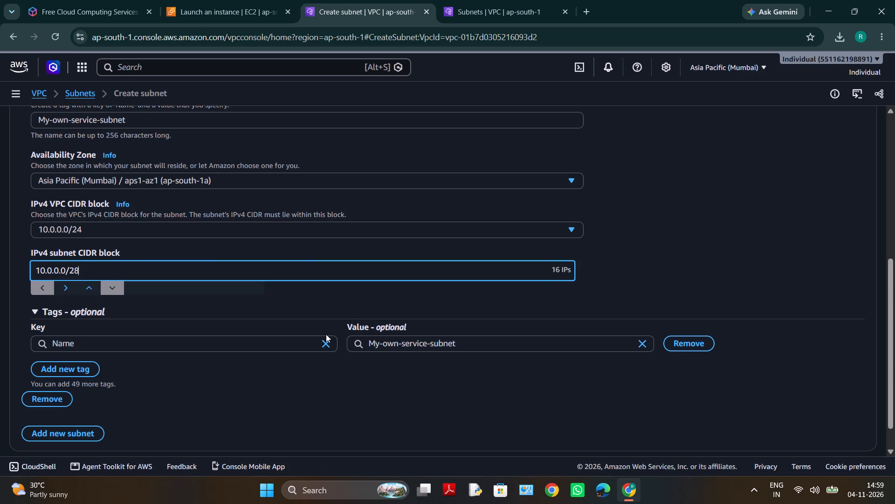
scroll(326, 334, down, 2)
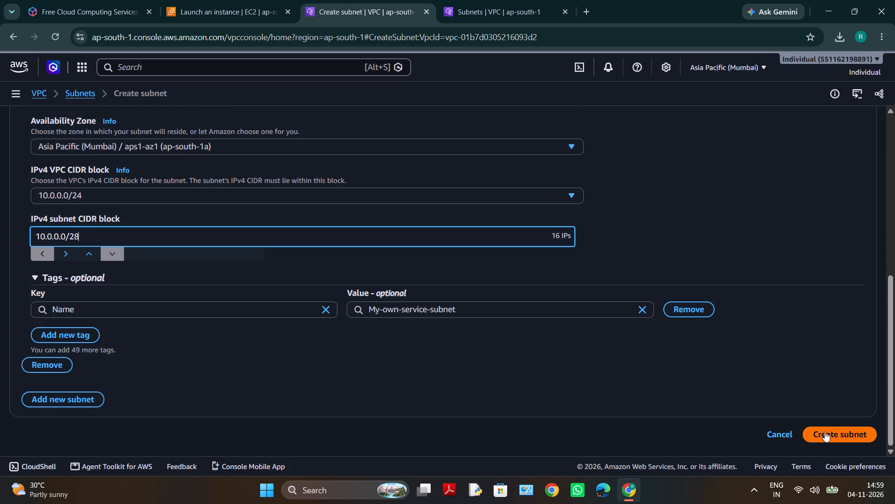
click(825, 432)
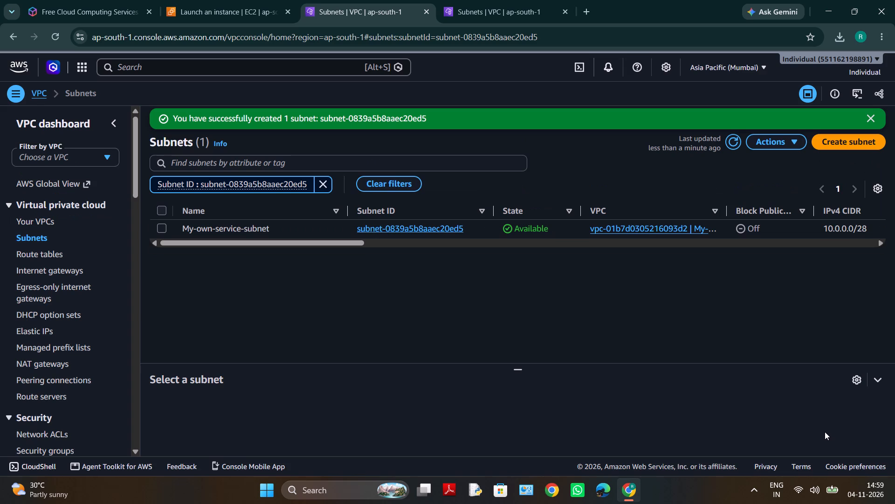
Check the instance launch form's network settings and the VPC subnet lists for My-own-service-subnet.
click(238, 7)
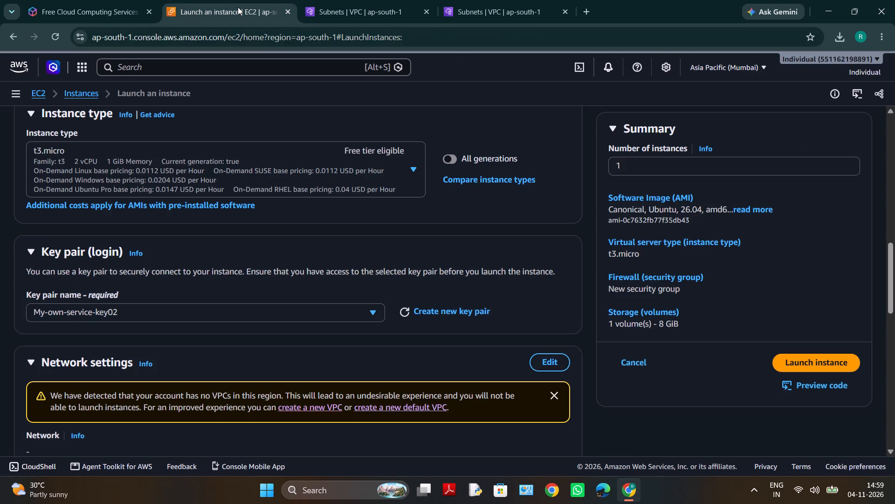
scroll(310, 285, down, 3)
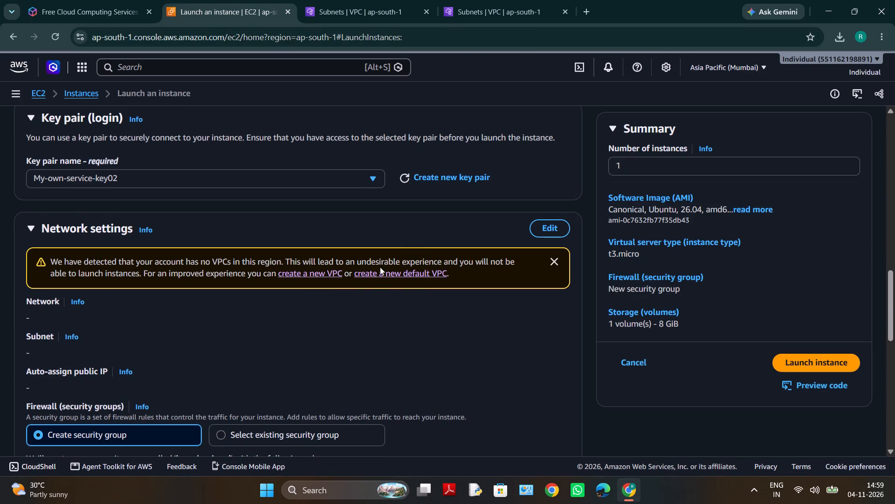
click(344, 6)
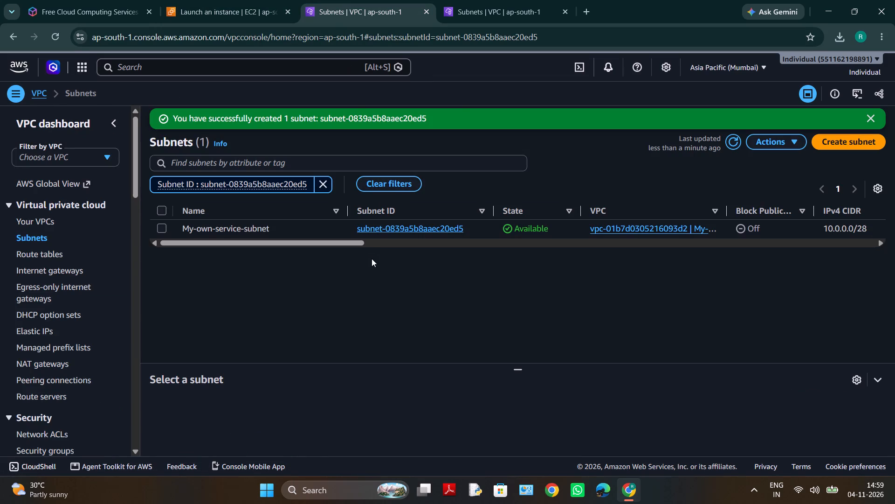
scroll(372, 259, down, 1)
click(492, 11)
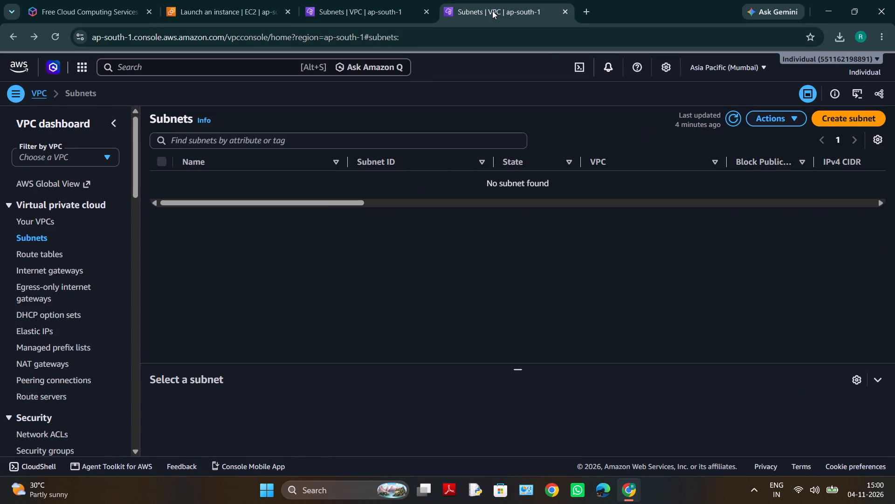
click(368, 7)
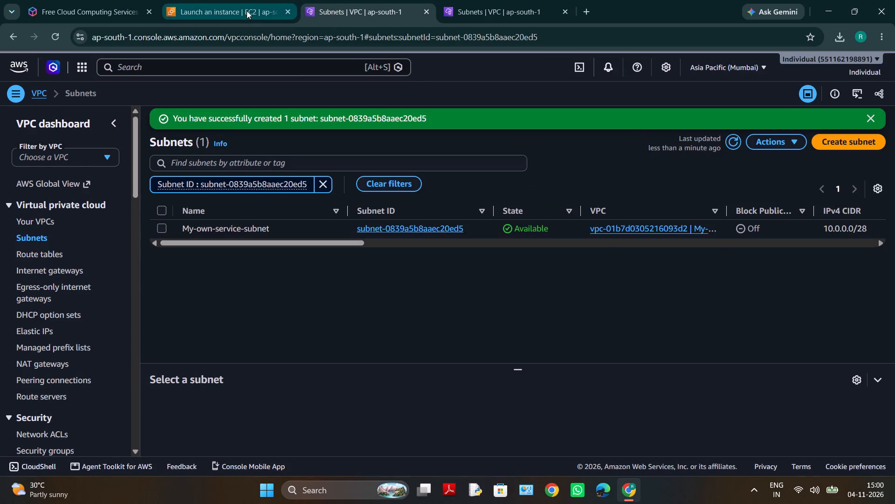
Return to the instance launch form and examine its configuration, especially the Network and Subnet settings and the Network help.
click(247, 11)
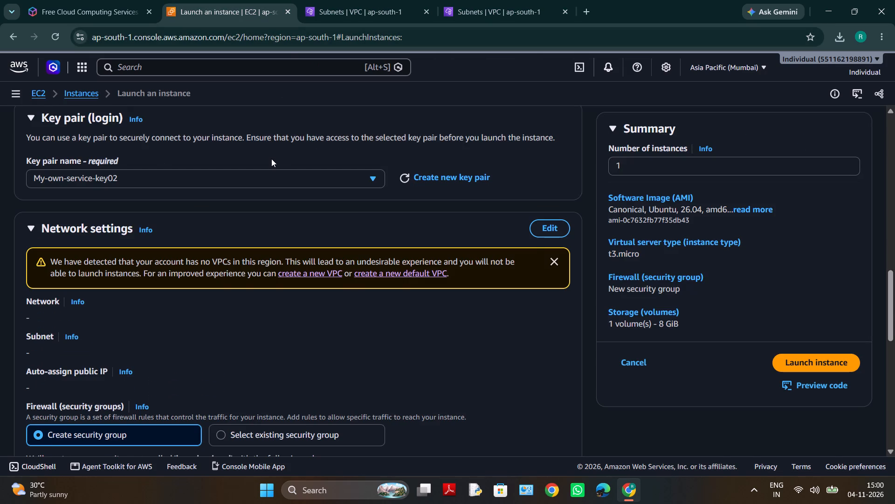
scroll(271, 159, up, 7)
scroll(271, 159, down, 2)
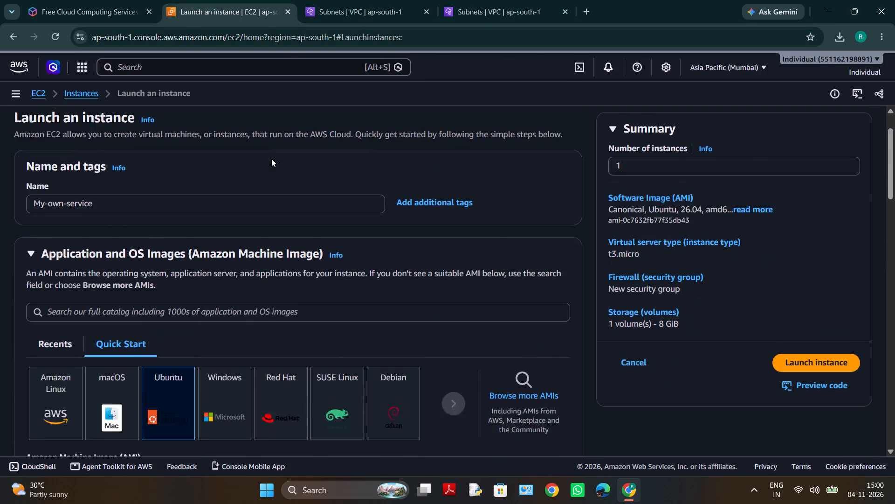
scroll(271, 159, down, 10)
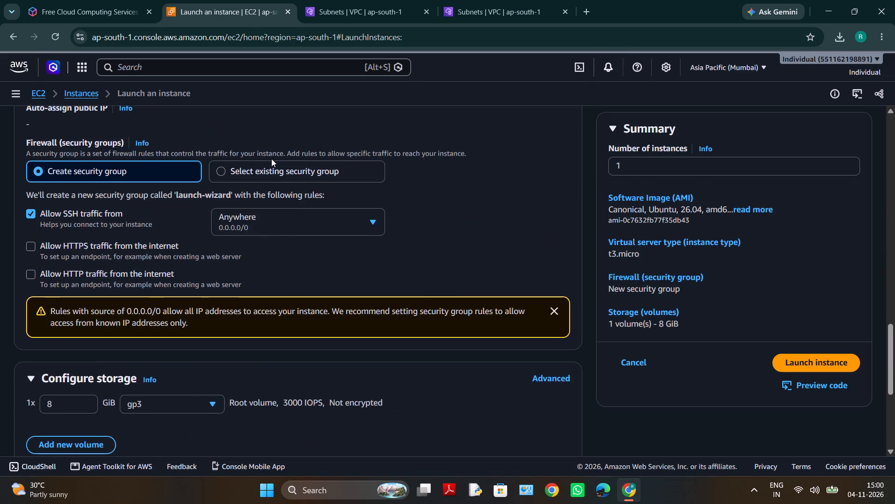
scroll(271, 159, up, 2)
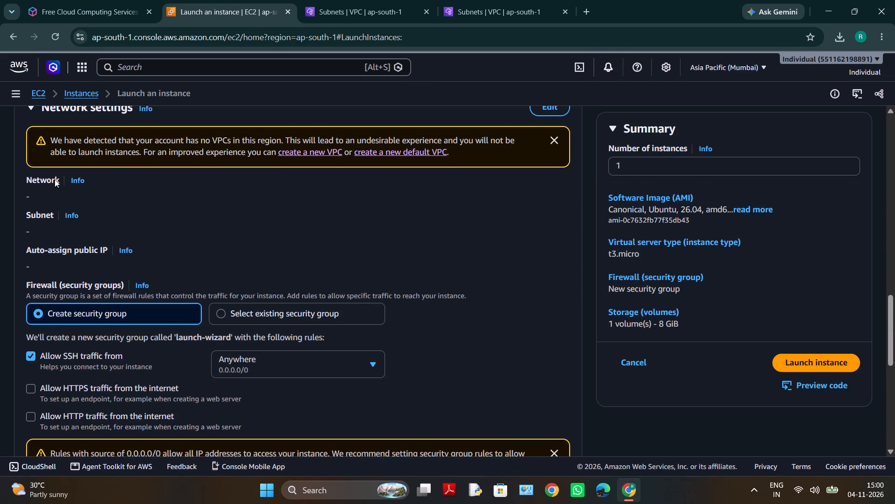
click(49, 181)
click(70, 181)
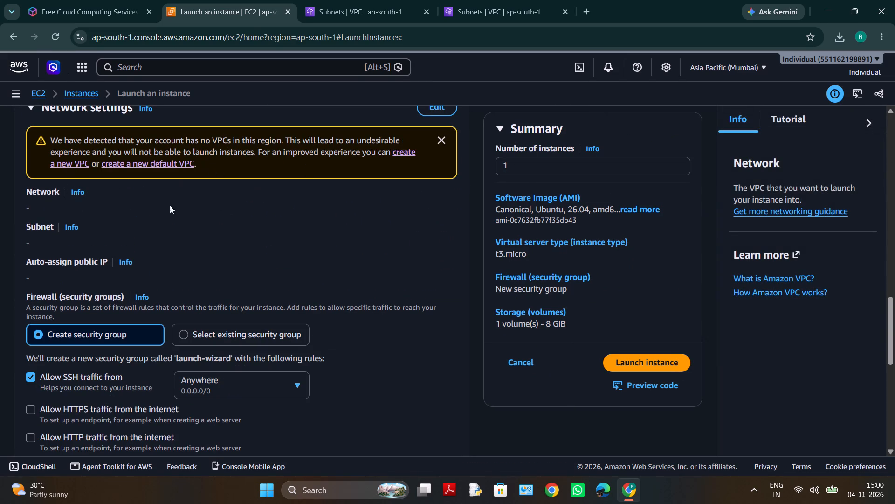
scroll(222, 330, up, 1)
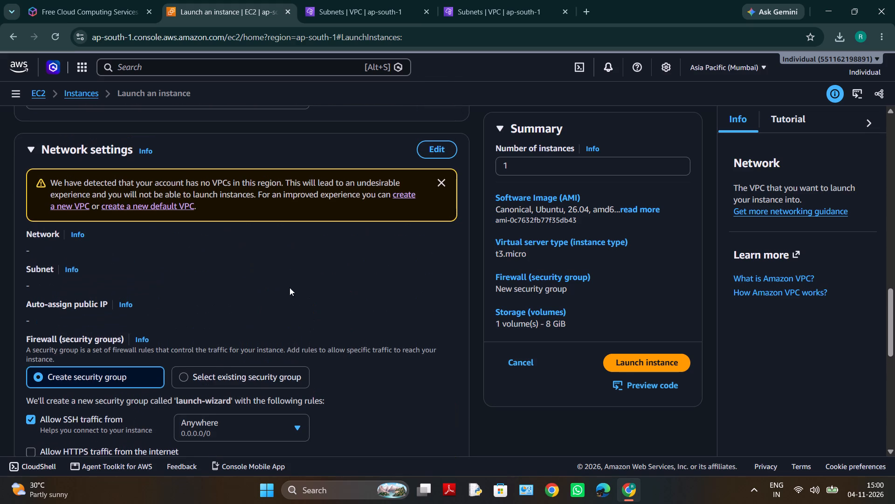
scroll(293, 189, up, 4)
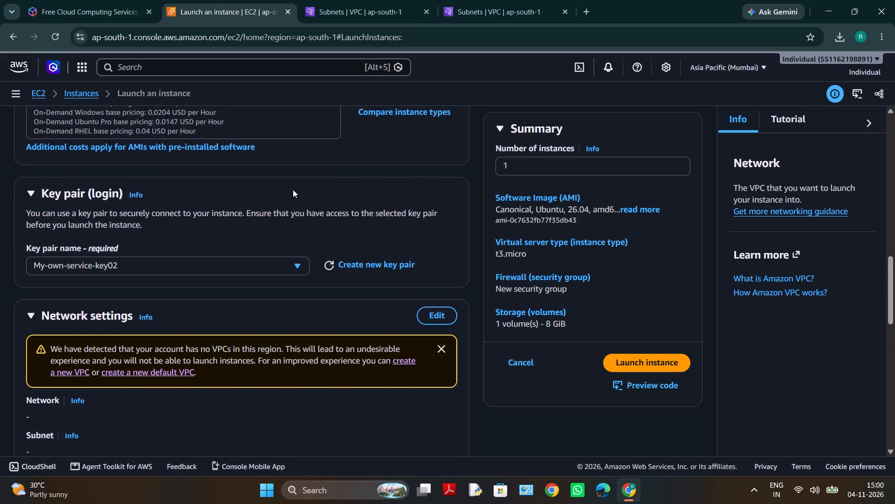
scroll(293, 189, up, 1)
scroll(252, 337, down, 3)
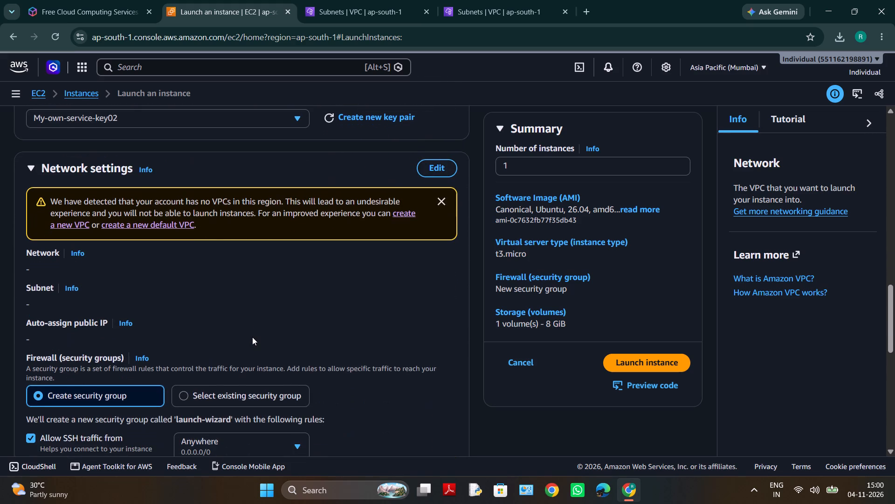
click(76, 254)
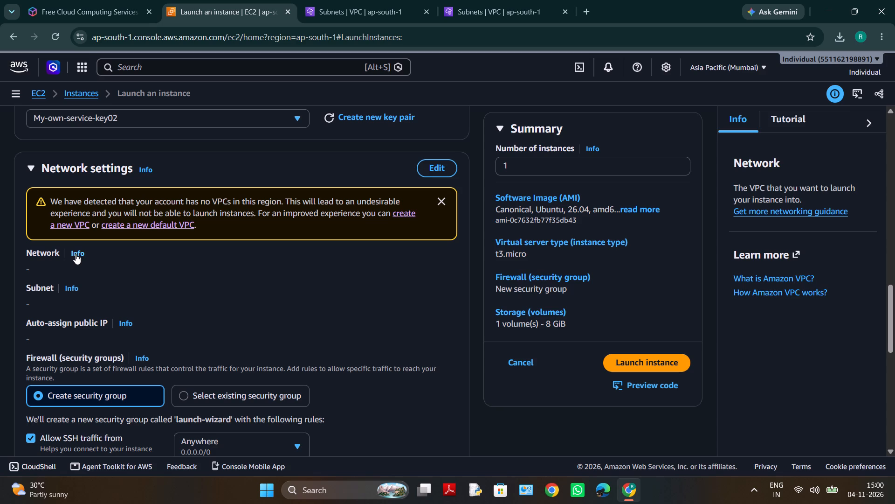
click(26, 271)
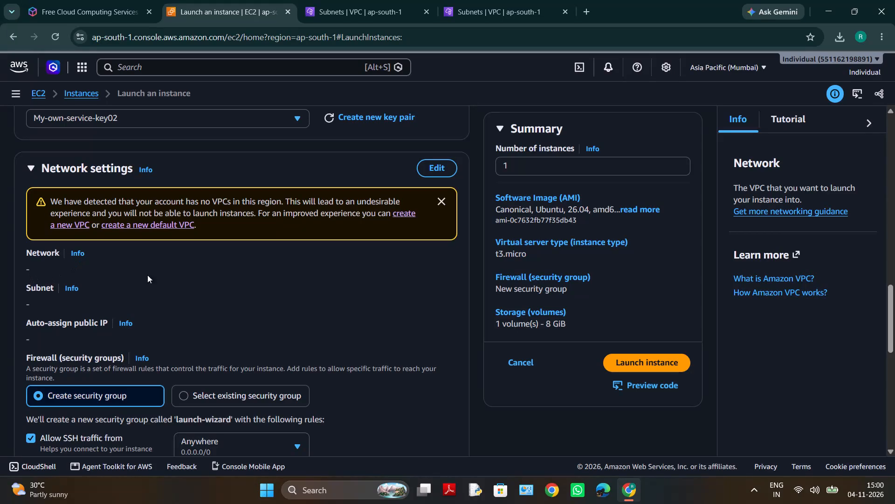
scroll(824, 423, down, 3)
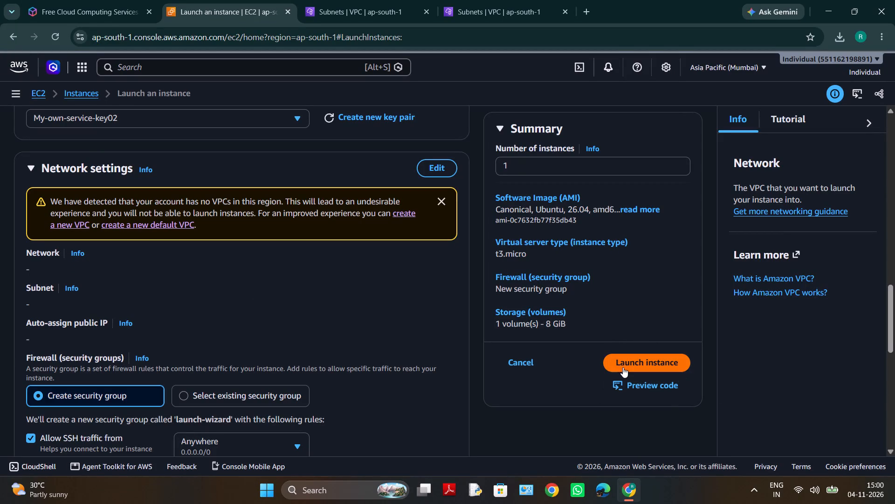
Try to launch the instance with the current network settings.
click(623, 367)
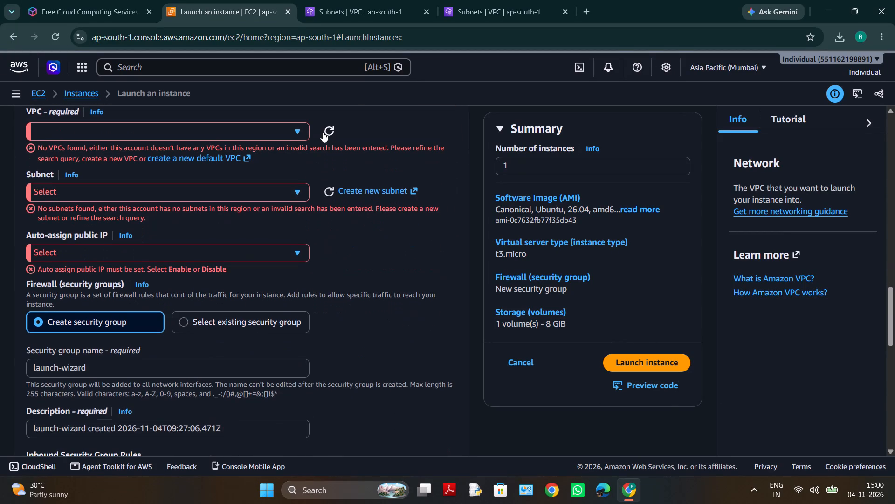
Set the instance's VPC to My-own-service-vpc in the network settings.
click(297, 131)
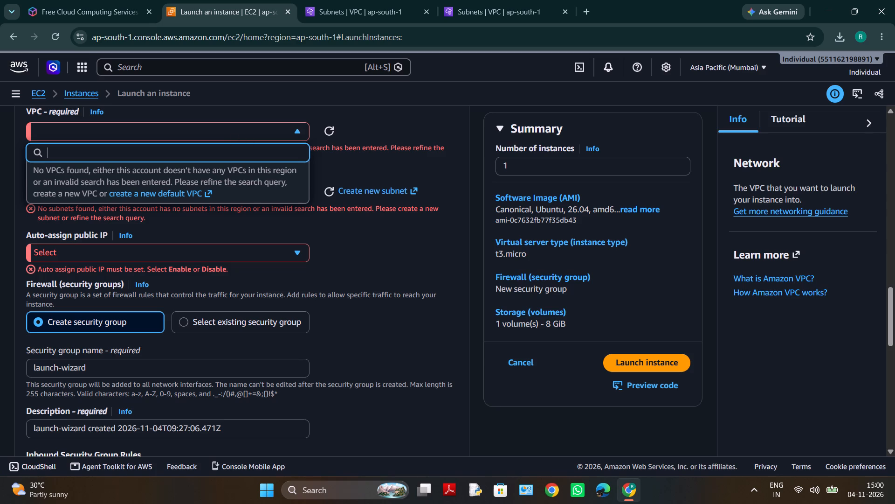
text(My)
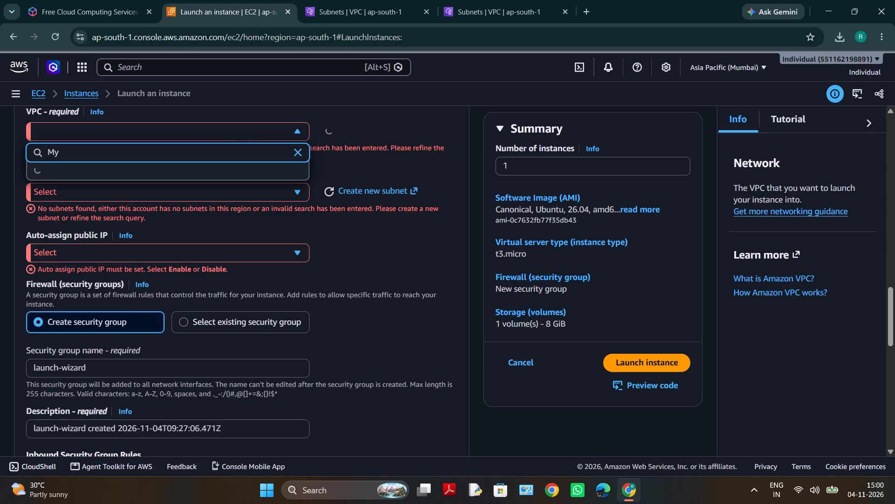
key(minus)
text(own)
key(minus)
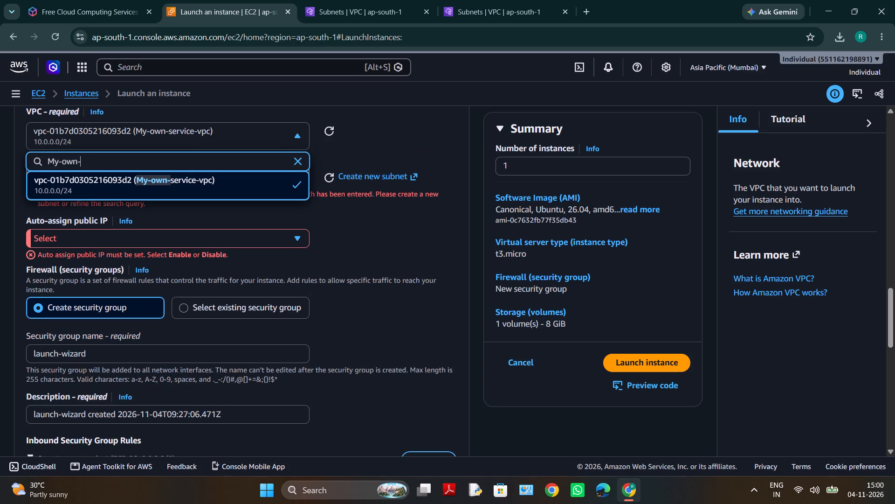
click(144, 187)
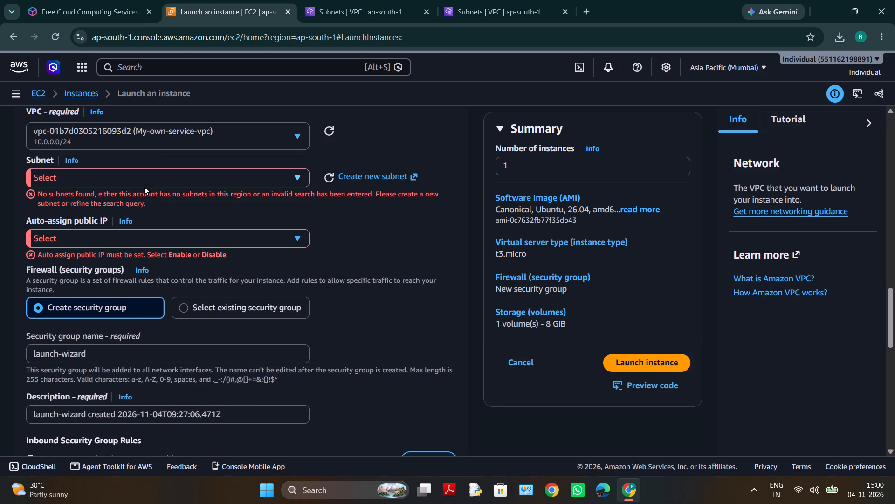
Set the instance's subnet to My-own-service-subnet.
click(298, 176)
text(my)
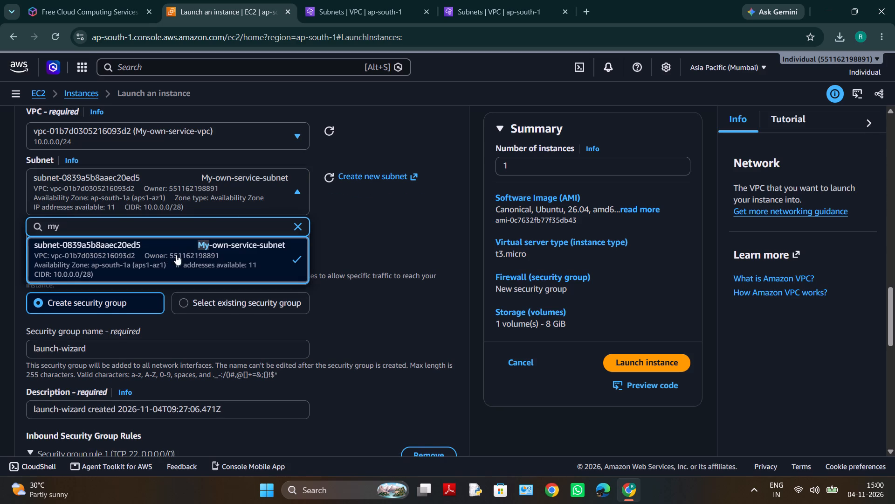
click(176, 255)
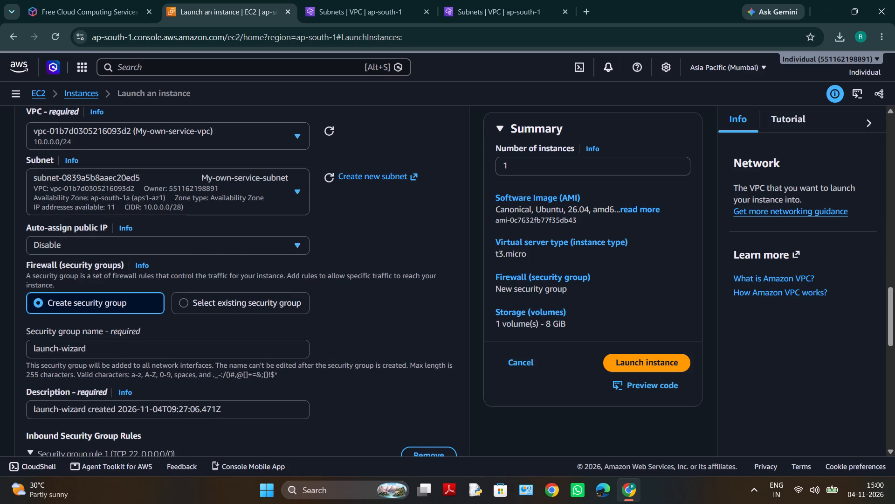
Launch the My-own-service instance with the selected VPC and subnet.
scroll(263, 272, down, 5)
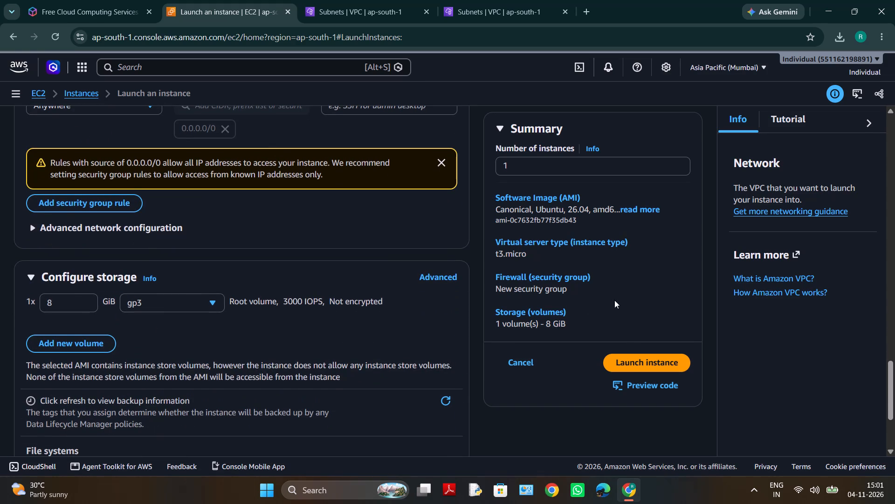
click(632, 360)
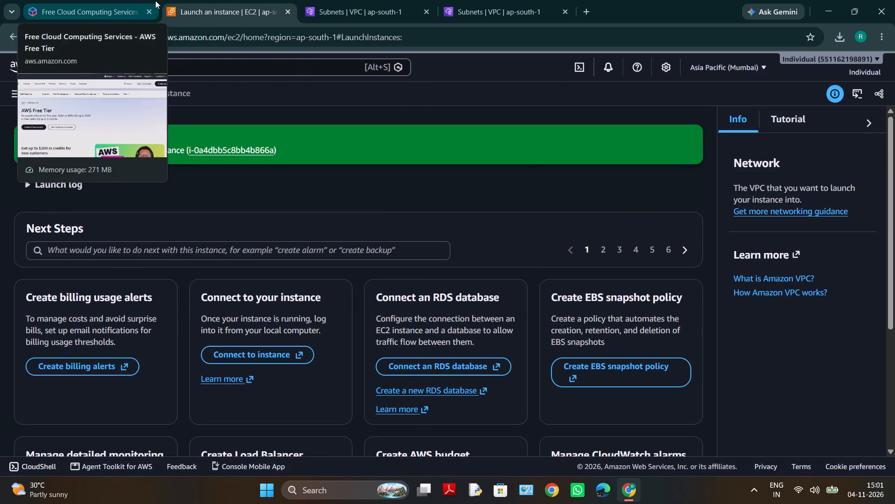
Open the list of EC2 instances.
click(217, 9)
click(217, 9)
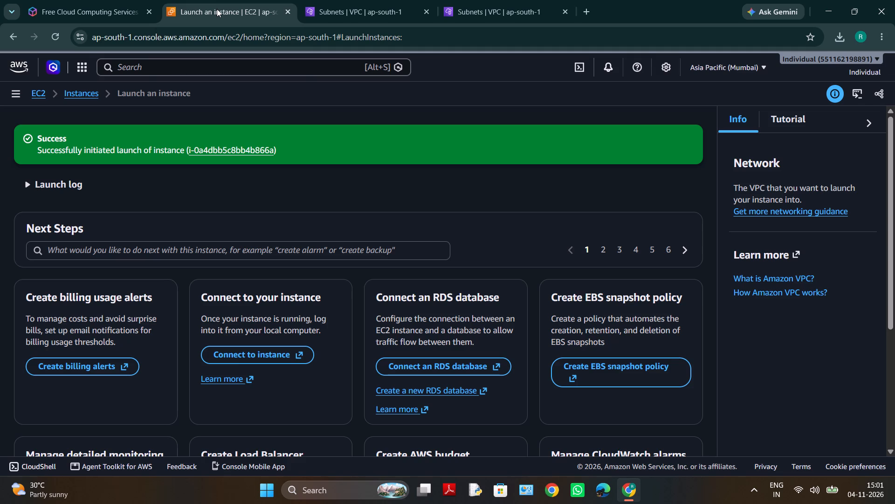
click(76, 90)
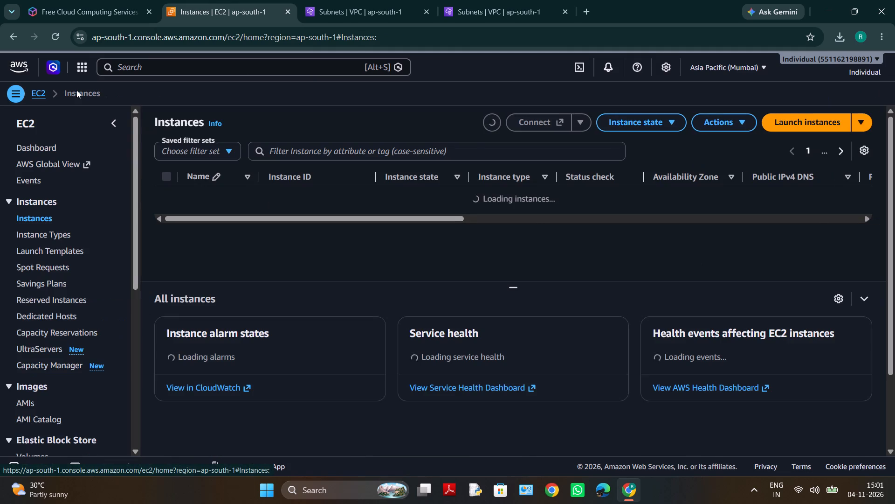
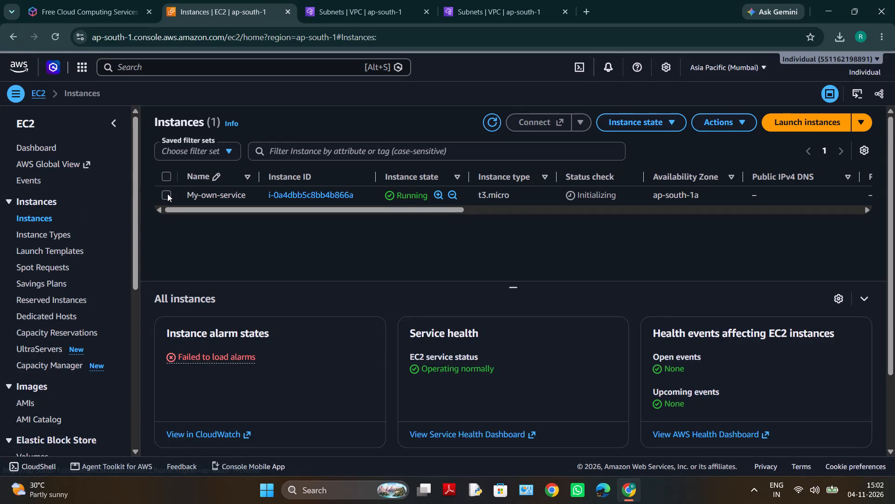
Examine the IP address management settings of the My-own-service instance and leave them without saving.
click(167, 194)
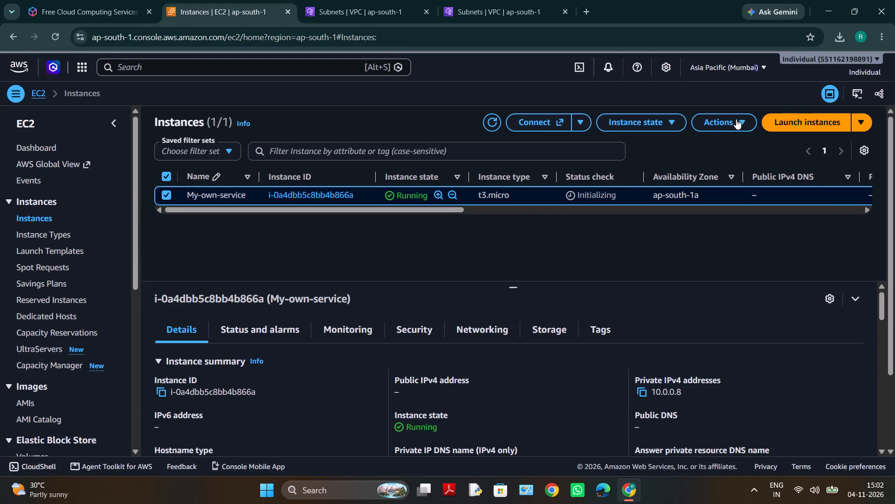
click(736, 119)
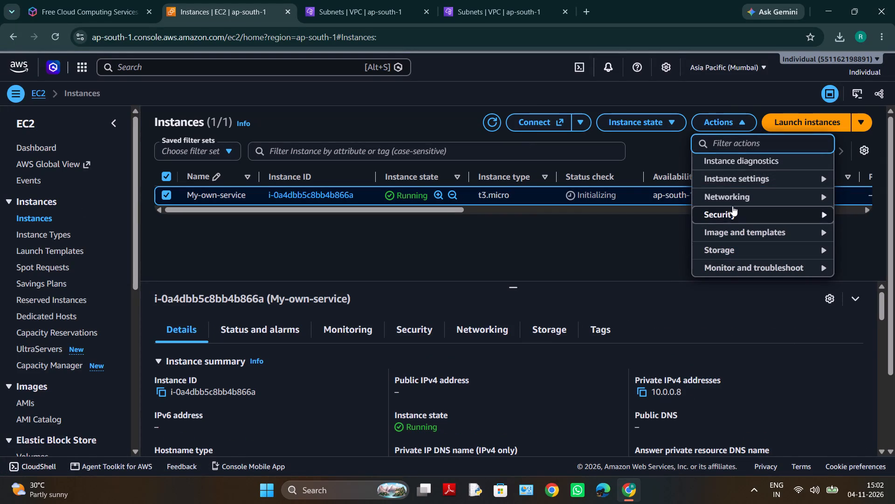
click(732, 200)
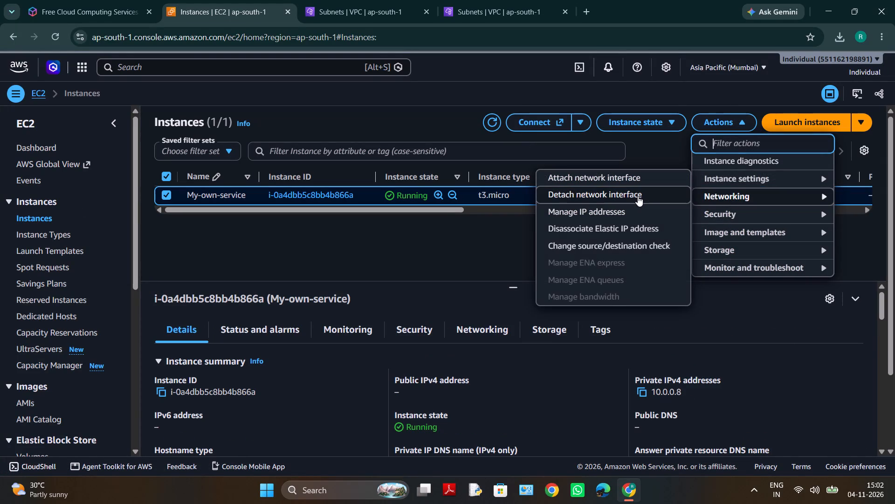
click(610, 211)
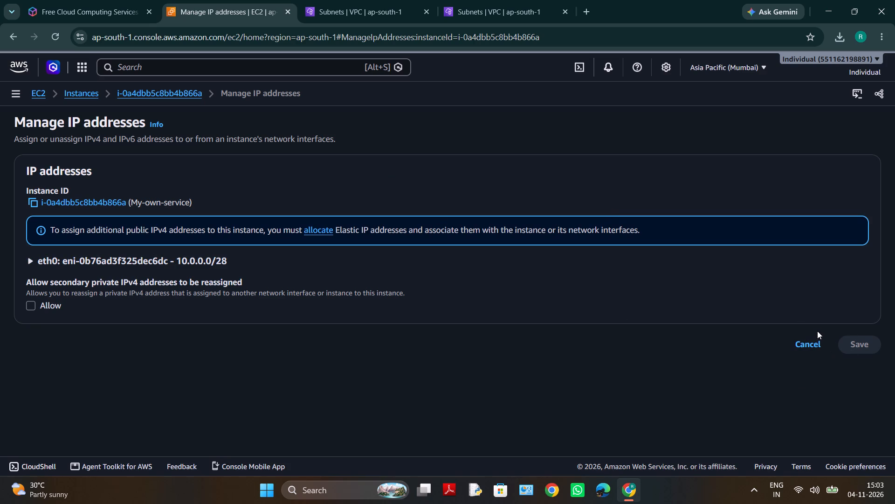
click(806, 349)
scroll(525, 226, left, 1)
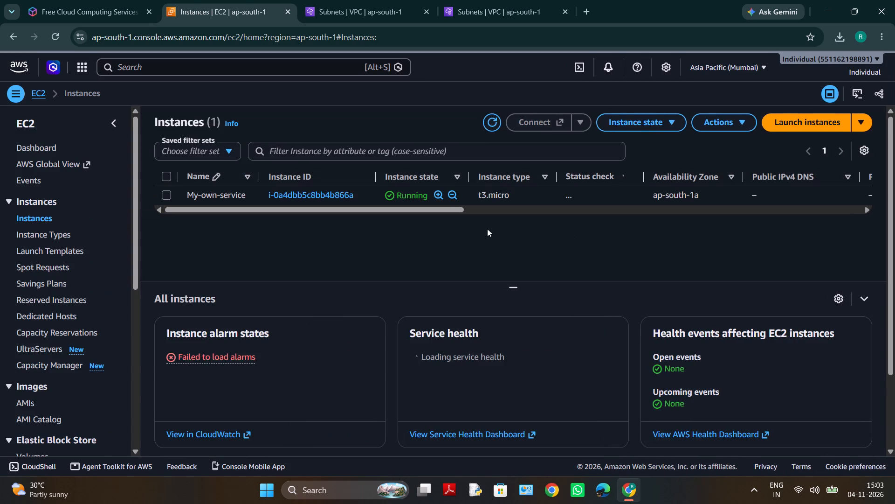
Terminate (delete) the My-own-service EC2 instance and confirm the termination.
click(166, 195)
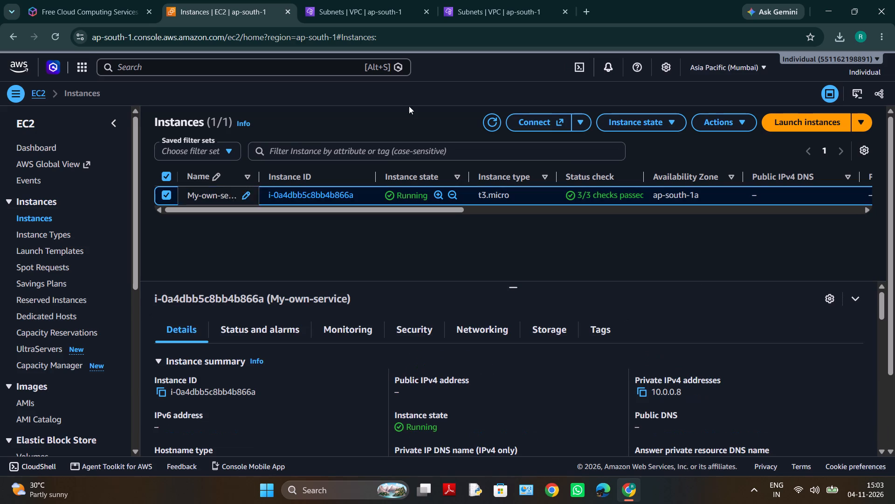
click(739, 126)
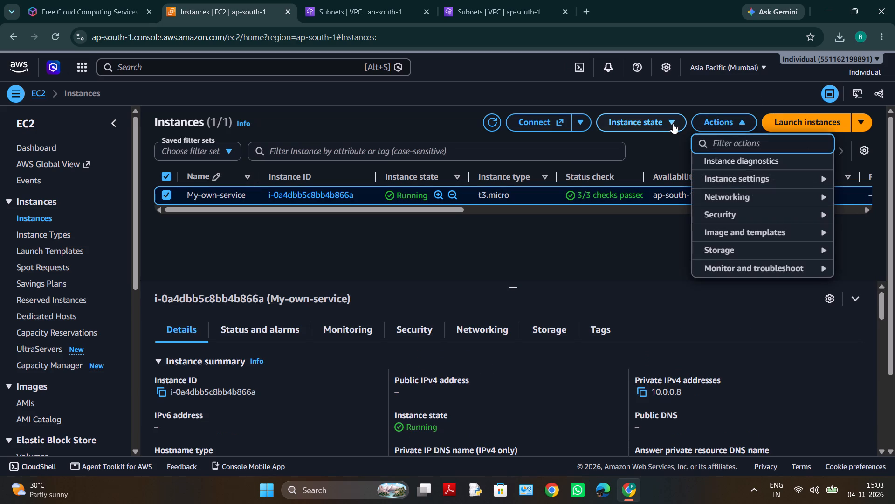
click(665, 122)
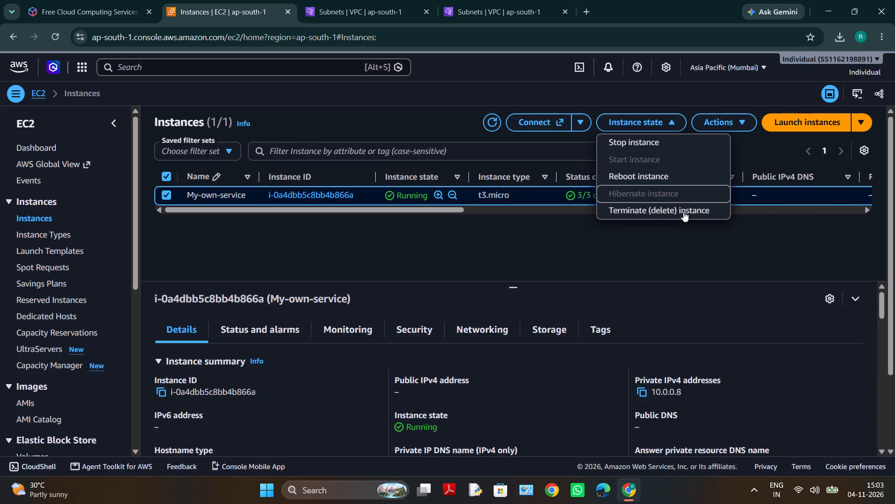
click(683, 211)
click(714, 385)
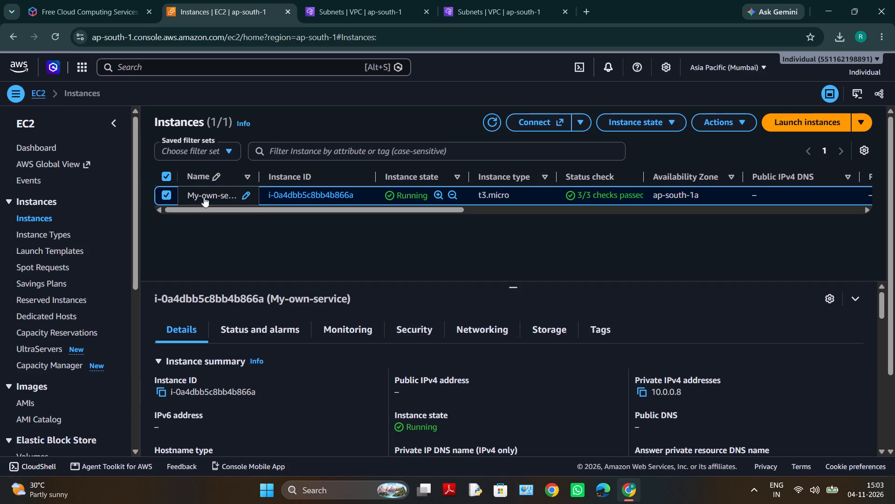
click(647, 123)
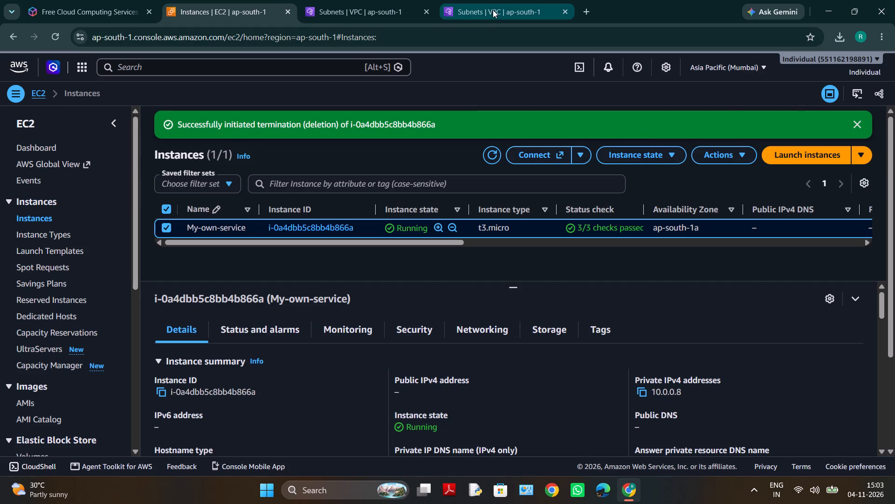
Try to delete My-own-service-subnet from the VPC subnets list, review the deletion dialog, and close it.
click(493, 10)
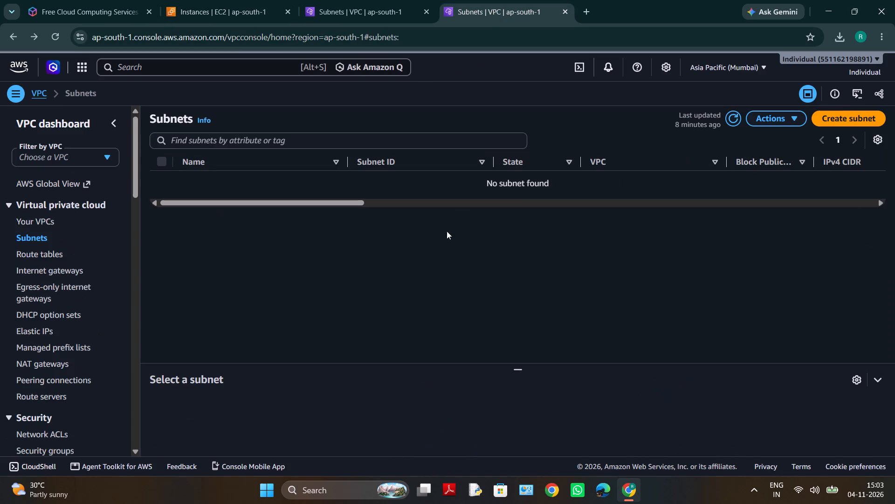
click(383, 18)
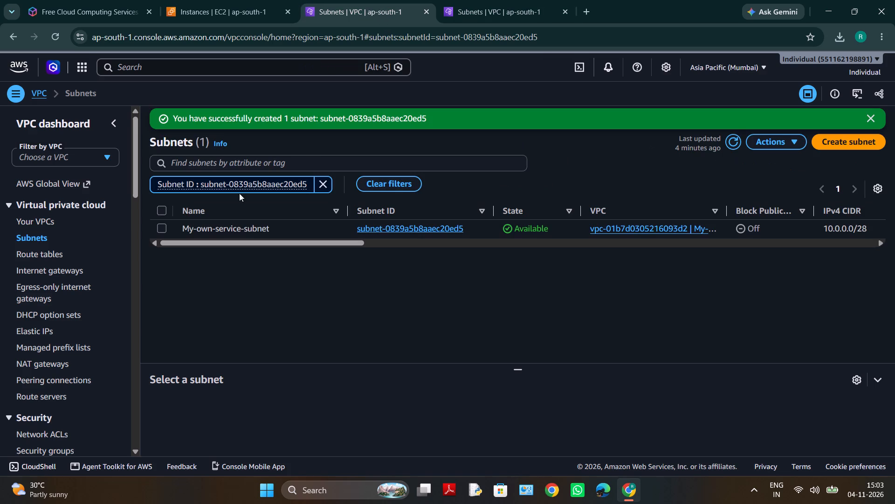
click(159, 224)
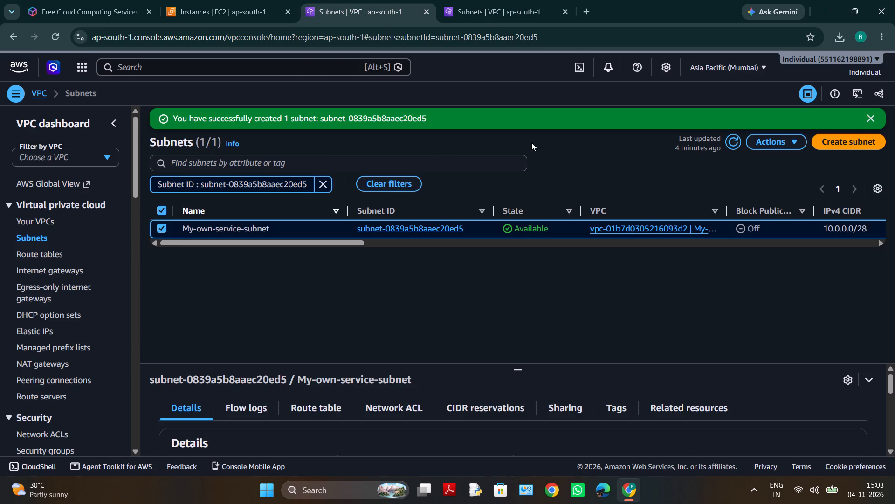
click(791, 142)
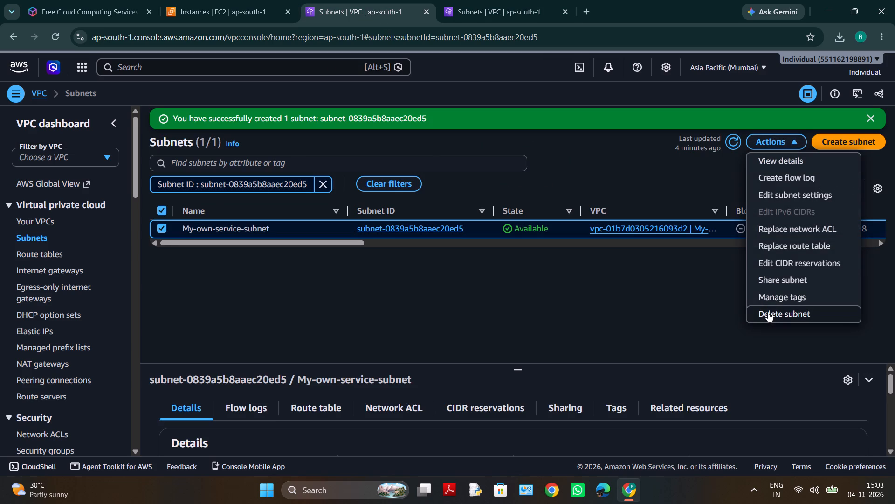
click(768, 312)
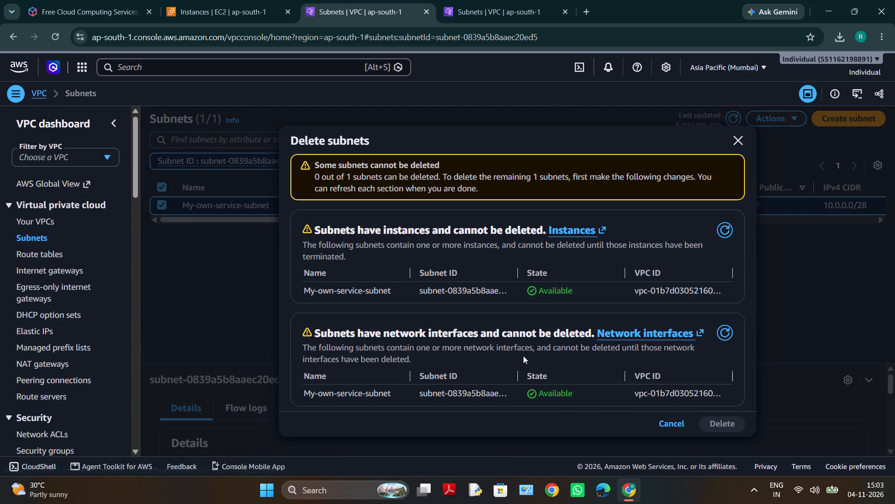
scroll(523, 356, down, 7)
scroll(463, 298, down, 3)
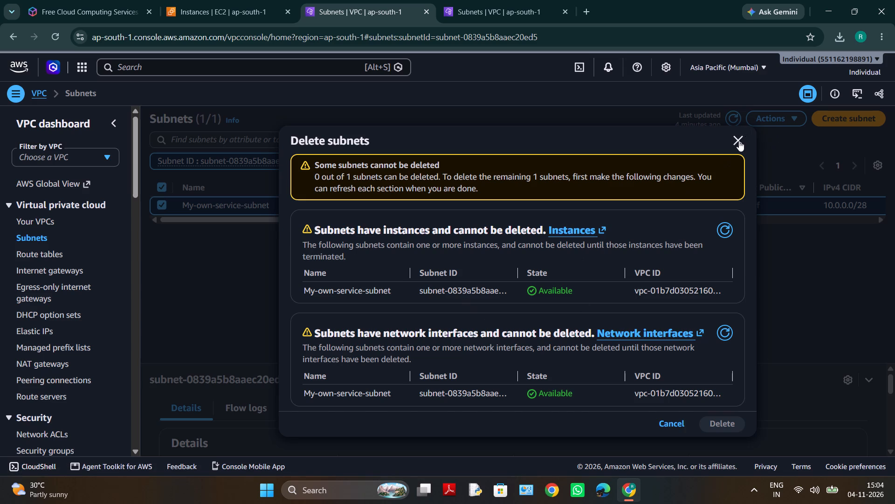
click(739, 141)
Delete My-own-service-vpc together with its associated resources, entering "delete" as the confirmation text.
click(337, 16)
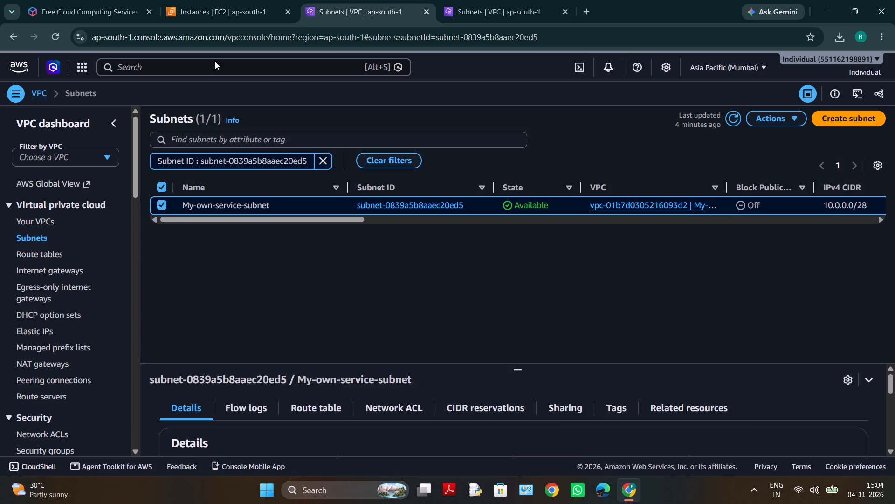
click(48, 217)
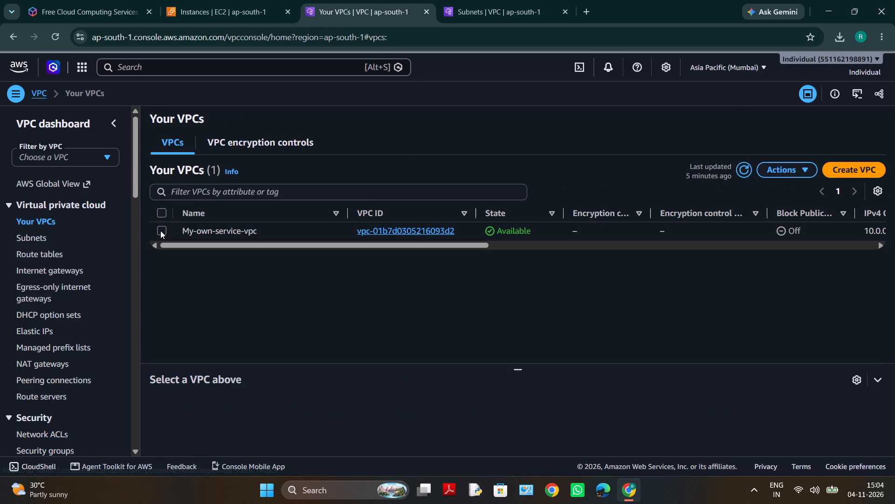
click(160, 231)
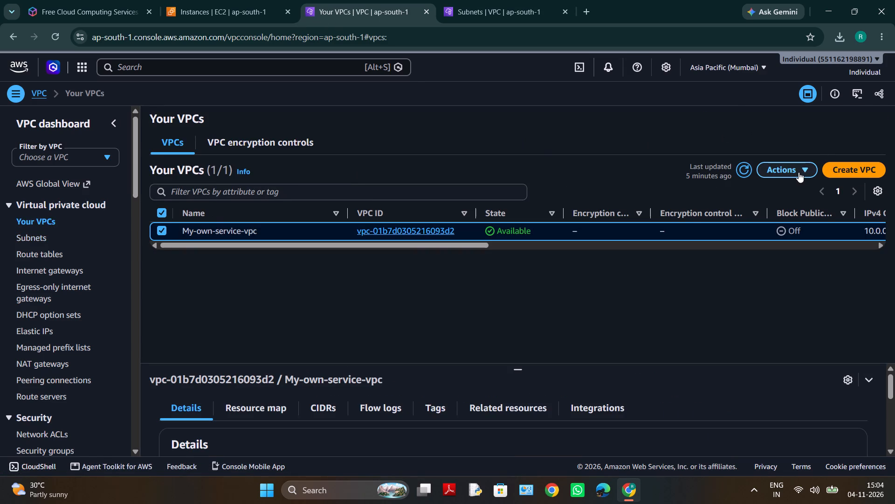
click(798, 172)
click(721, 304)
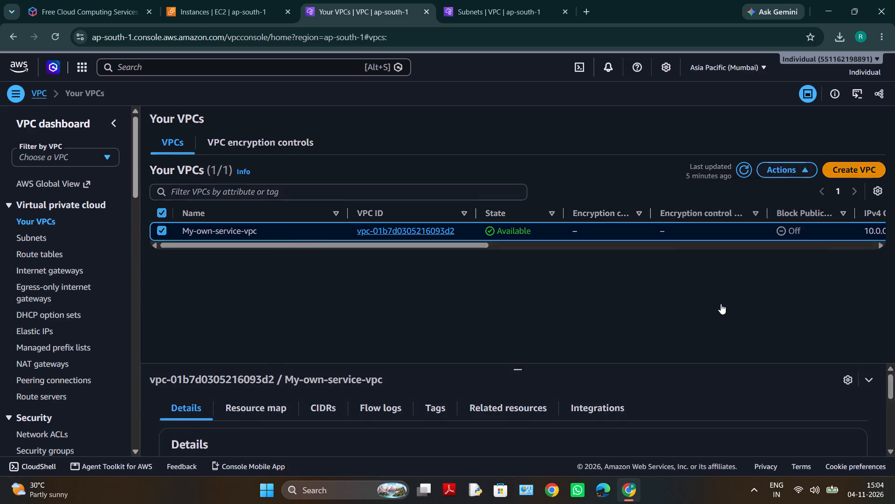
scroll(672, 339, down, 2)
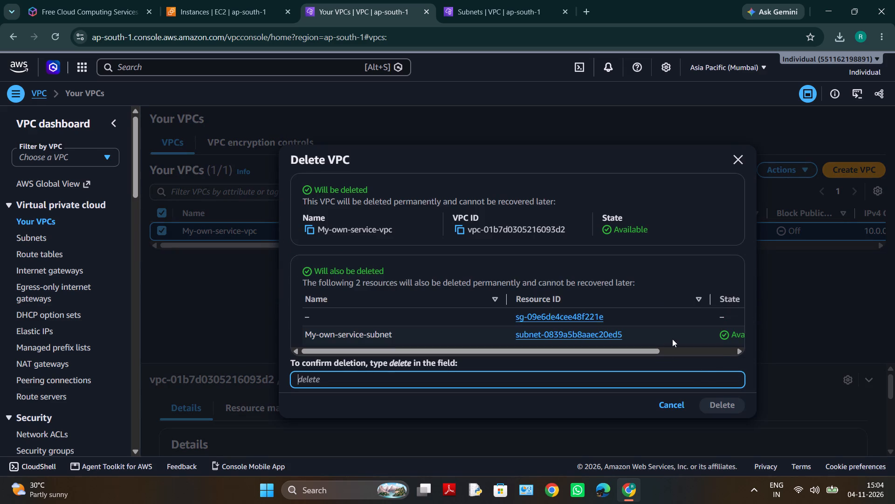
scroll(672, 339, down, 1)
click(400, 382)
text(del)
text(ete)
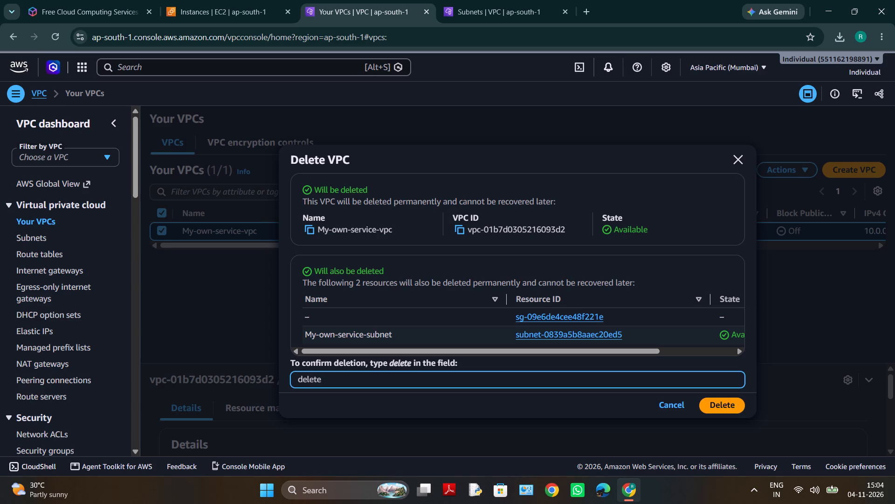
click(712, 405)
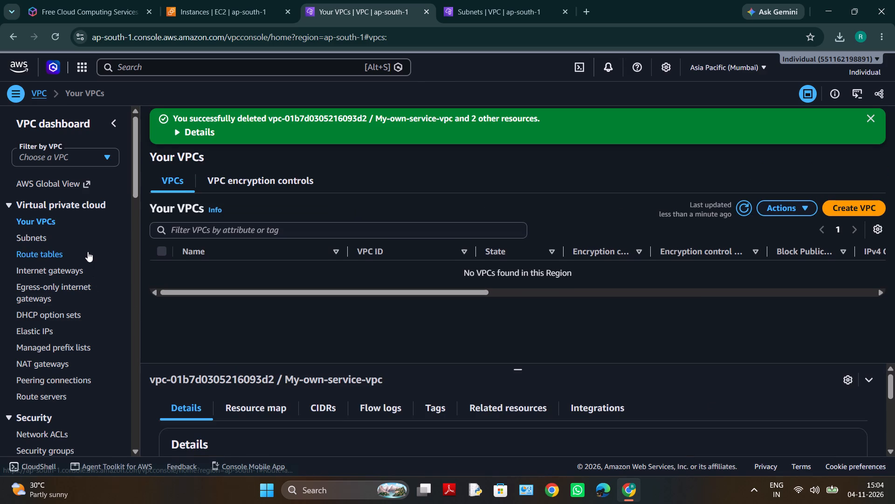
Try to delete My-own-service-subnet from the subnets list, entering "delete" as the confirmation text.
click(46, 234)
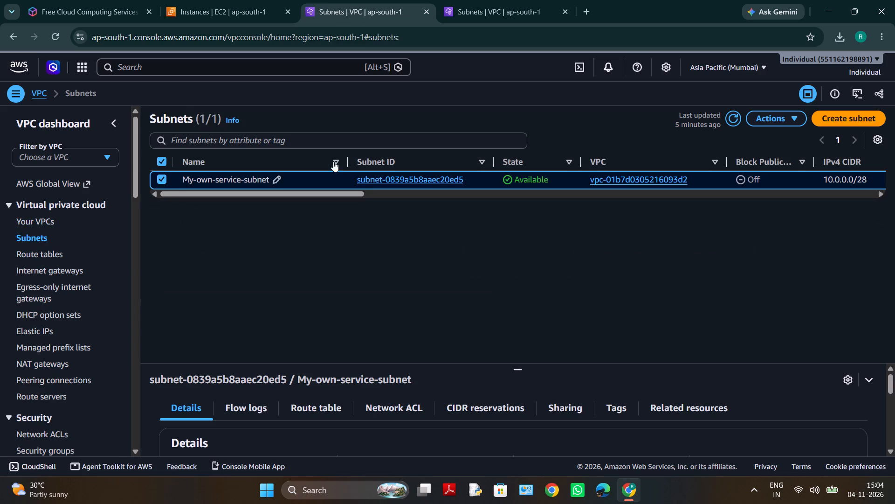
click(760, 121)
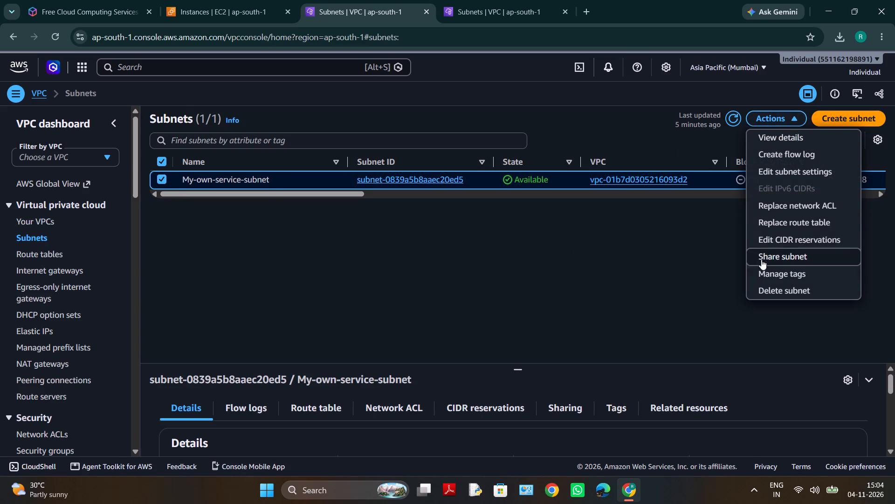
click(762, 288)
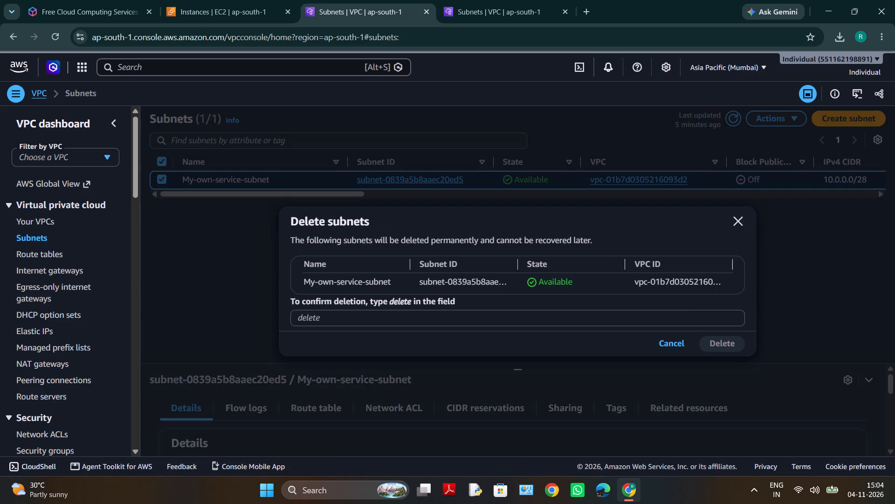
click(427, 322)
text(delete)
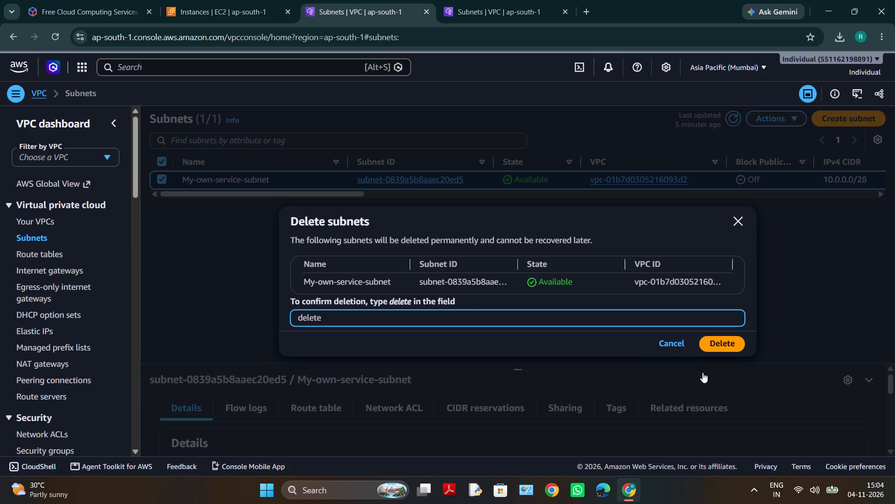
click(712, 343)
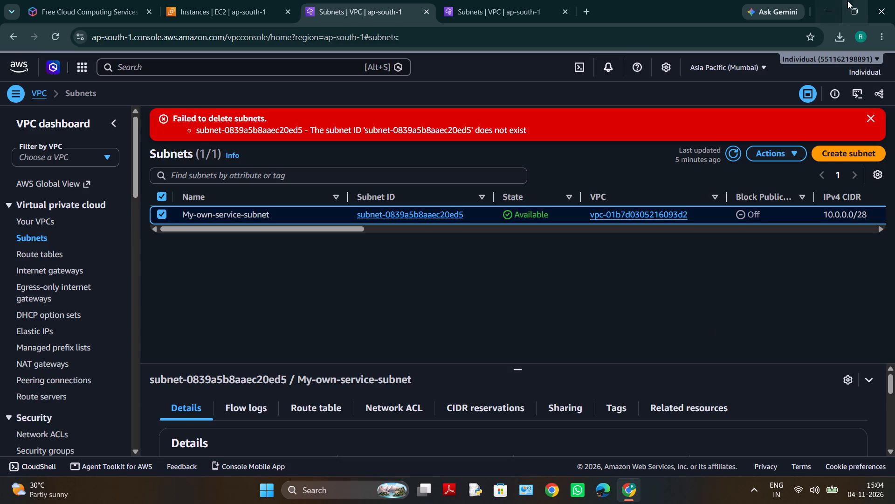
Close the browser window.
click(880, 4)
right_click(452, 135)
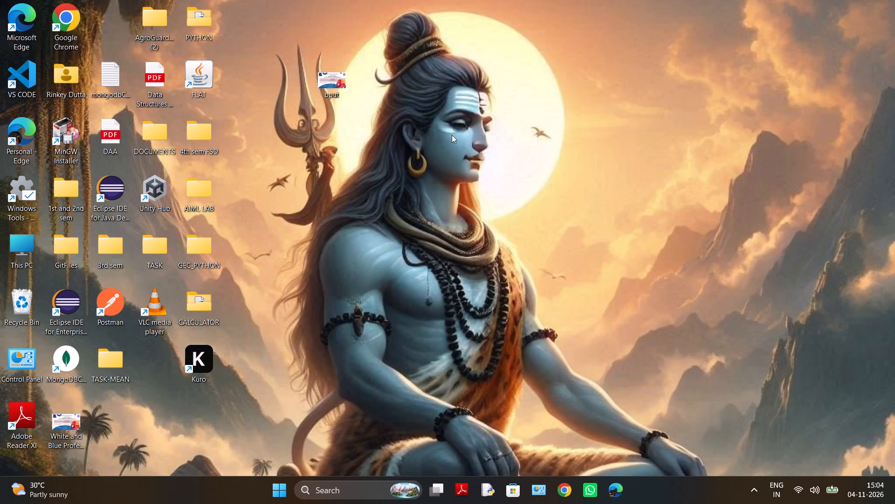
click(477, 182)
Launch the Kuro application from the desktop.
double_click(207, 347)
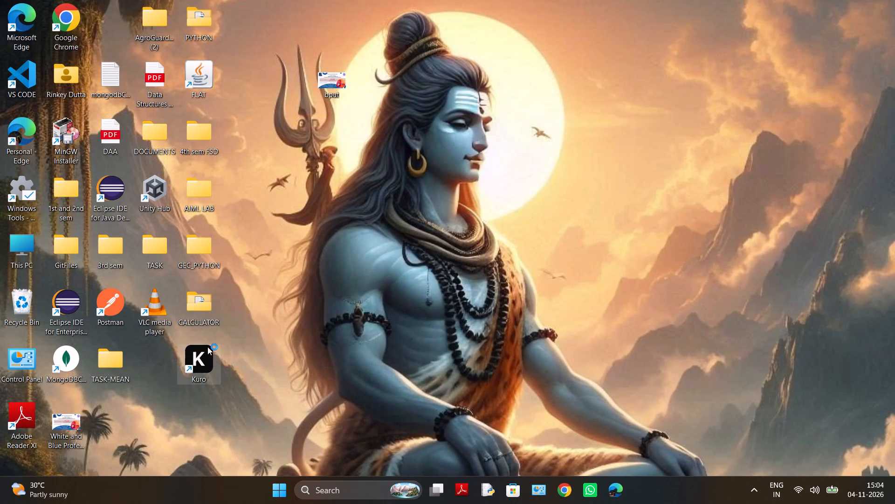
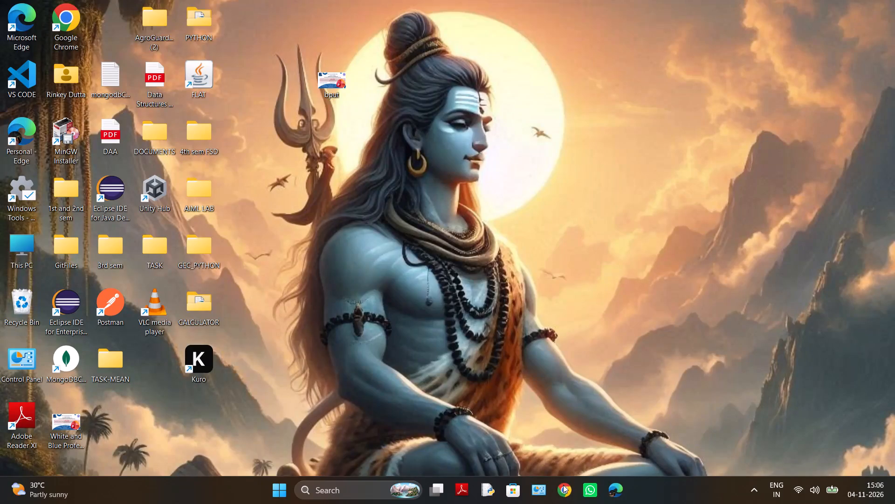
In a new Google Chrome window, search Google for "aws" and open the sponsored Amazon Web Services result.
click(506, 238)
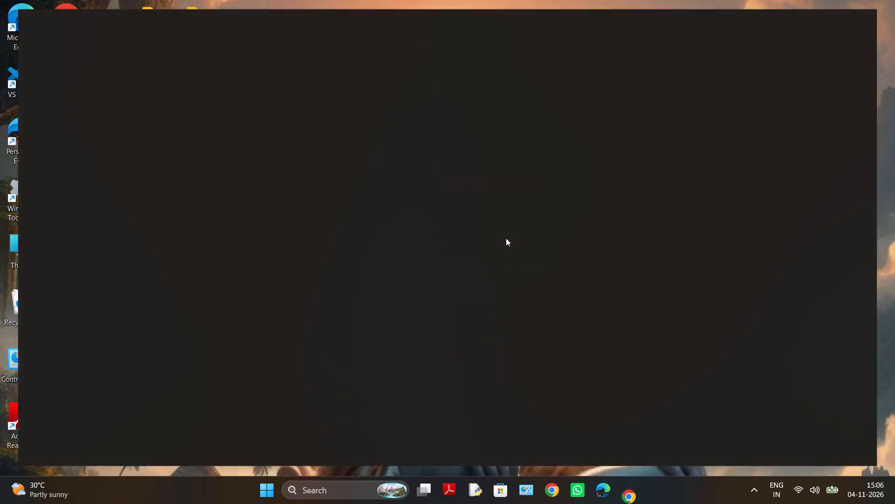
drag(315, 247, 317, 220)
click(317, 220)
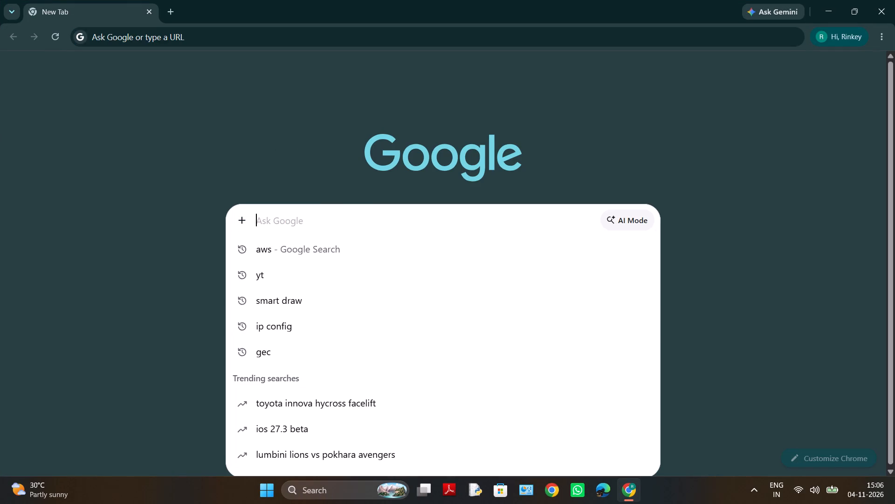
click(310, 250)
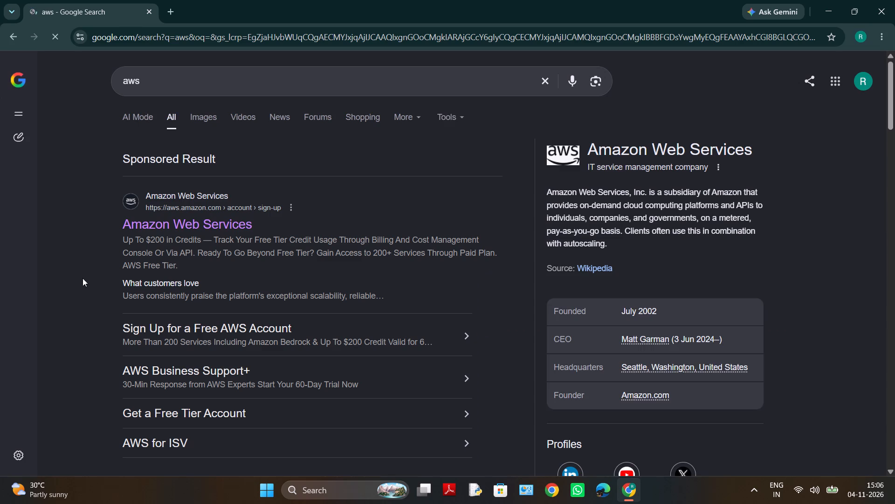
click(173, 223)
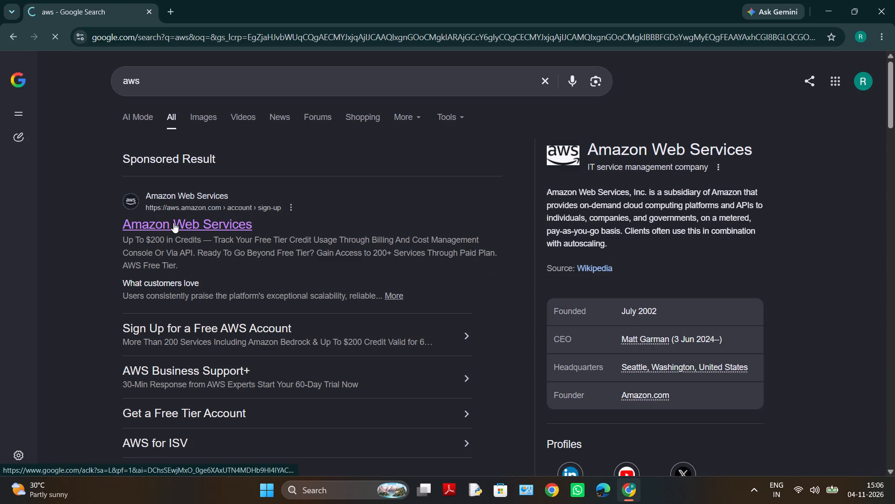
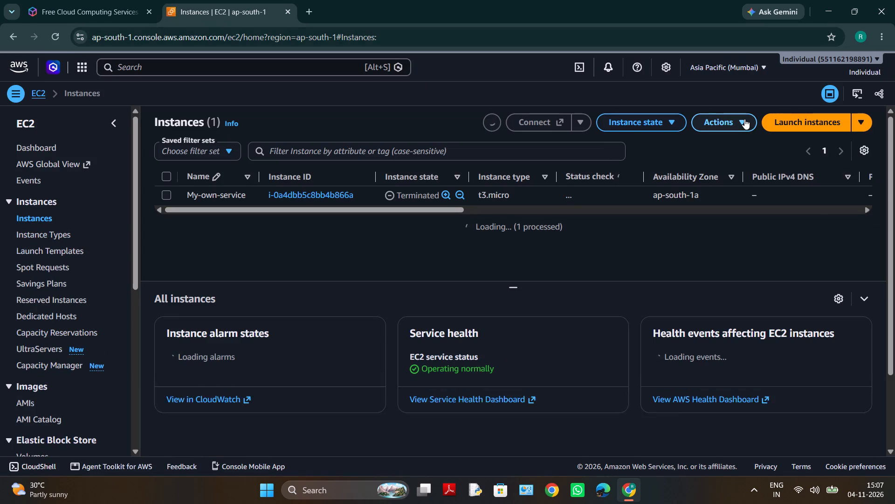
Begin a new EC2 instance launch named My-instance with the Ubuntu Quick Start image.
click(810, 125)
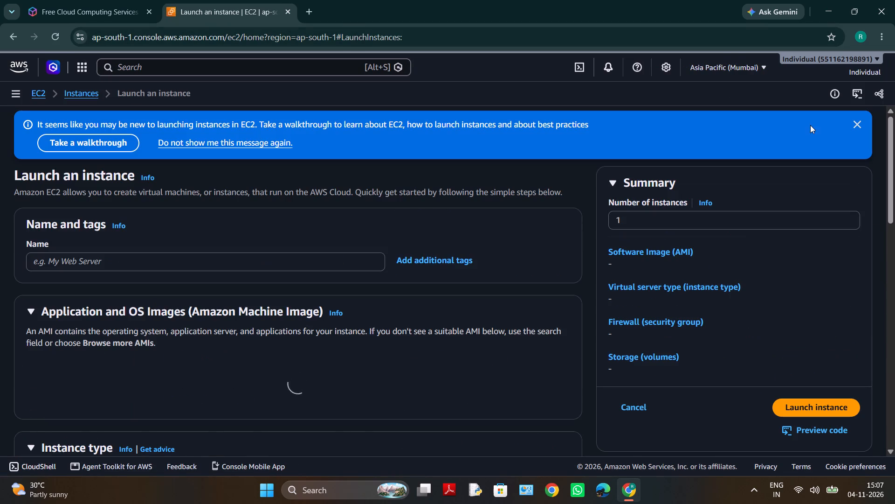
click(256, 266)
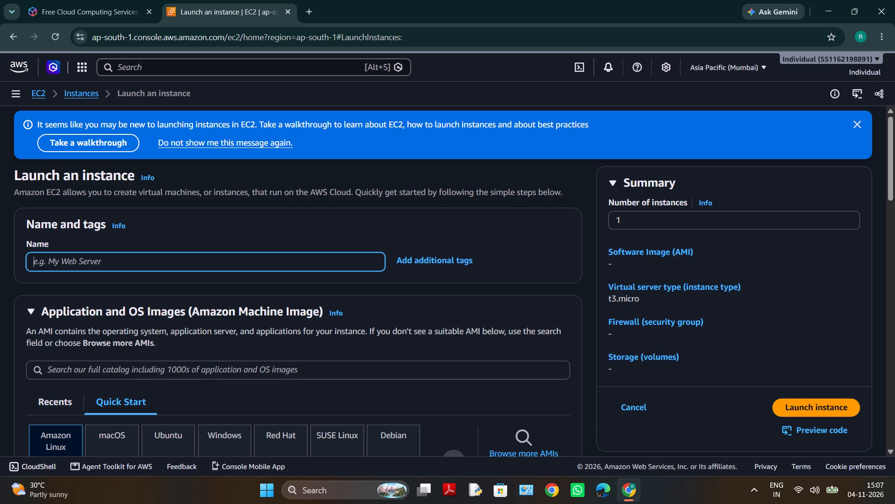
text(My-instance)
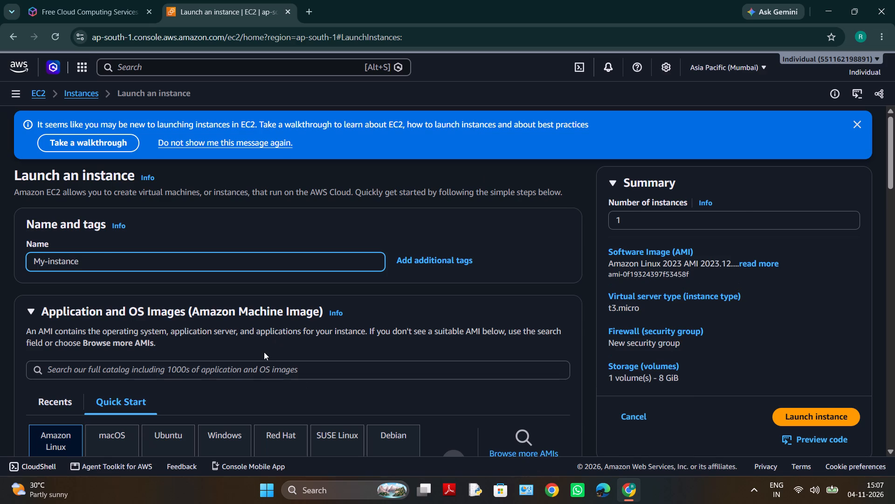
scroll(264, 352, down, 2)
click(185, 301)
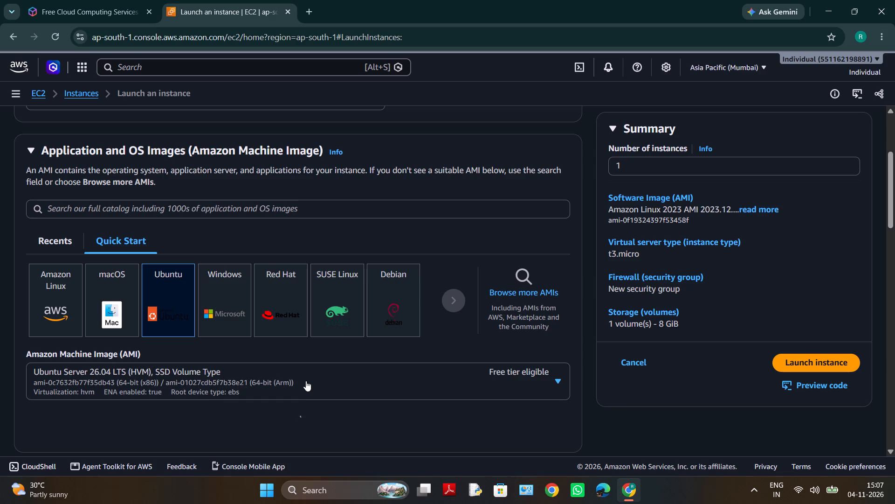
Create an RSA key pair named My-instance-key in .pem format for the instance login.
scroll(306, 381, down, 6)
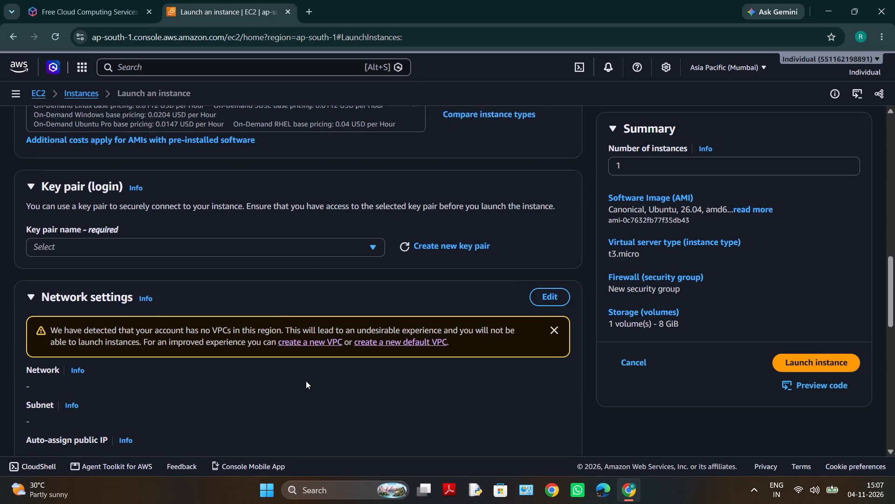
scroll(306, 381, down, 2)
click(454, 231)
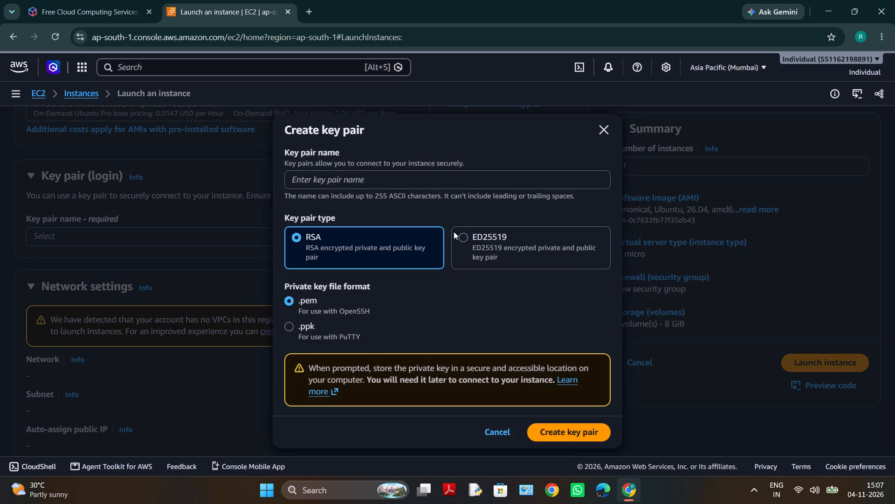
click(433, 181)
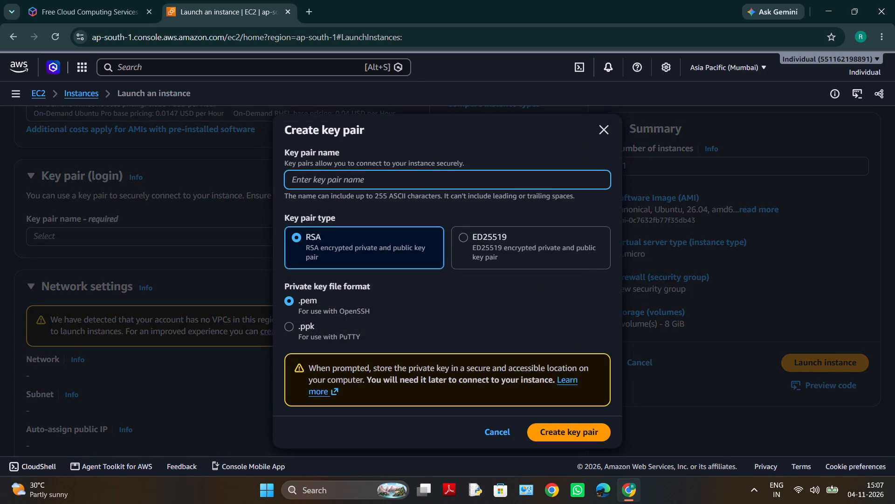
text(Mt)
key(BackSpace)
text(y-)
text(instance)
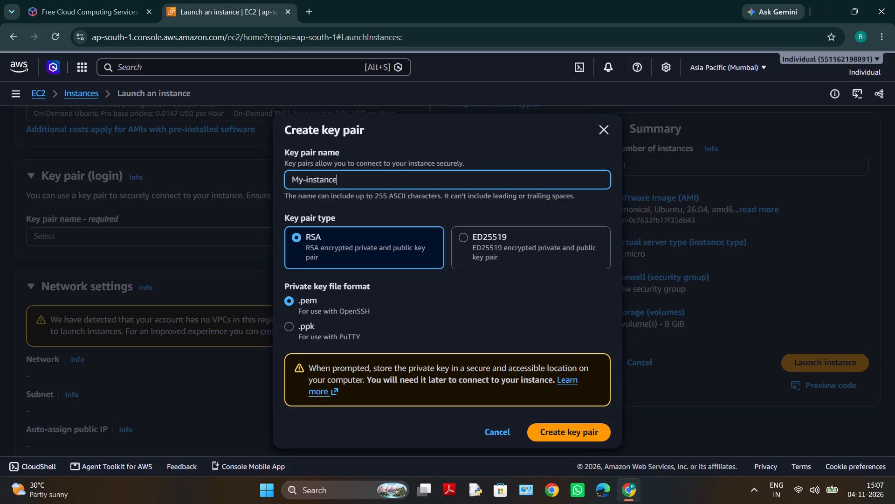
key(minus)
text(key)
click(561, 434)
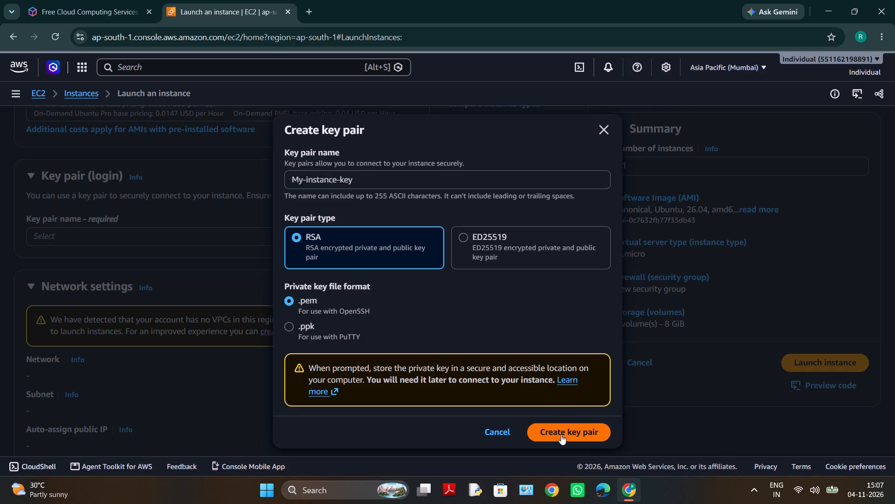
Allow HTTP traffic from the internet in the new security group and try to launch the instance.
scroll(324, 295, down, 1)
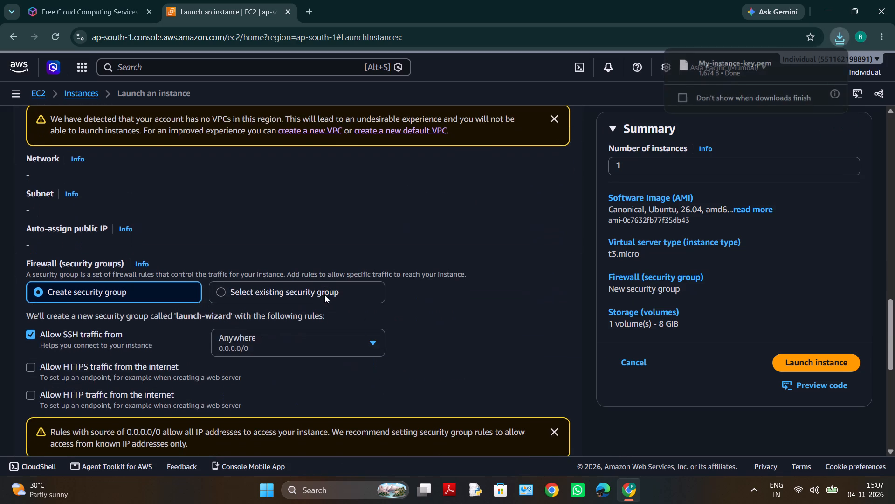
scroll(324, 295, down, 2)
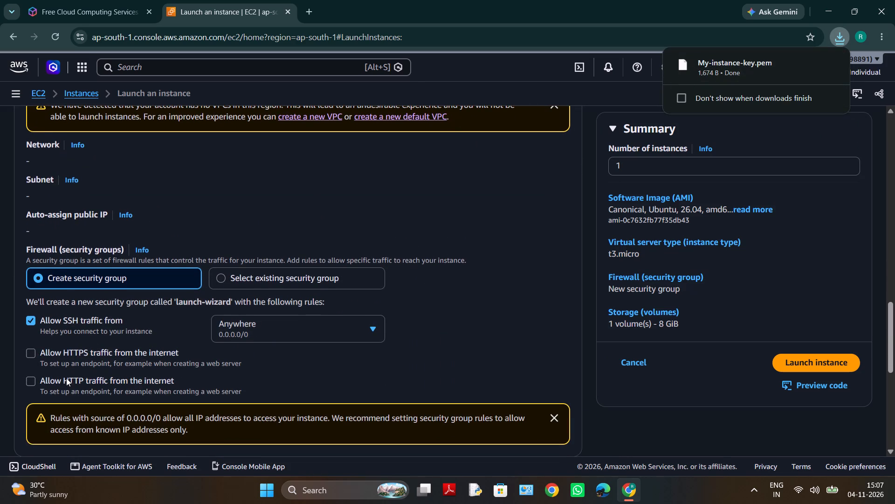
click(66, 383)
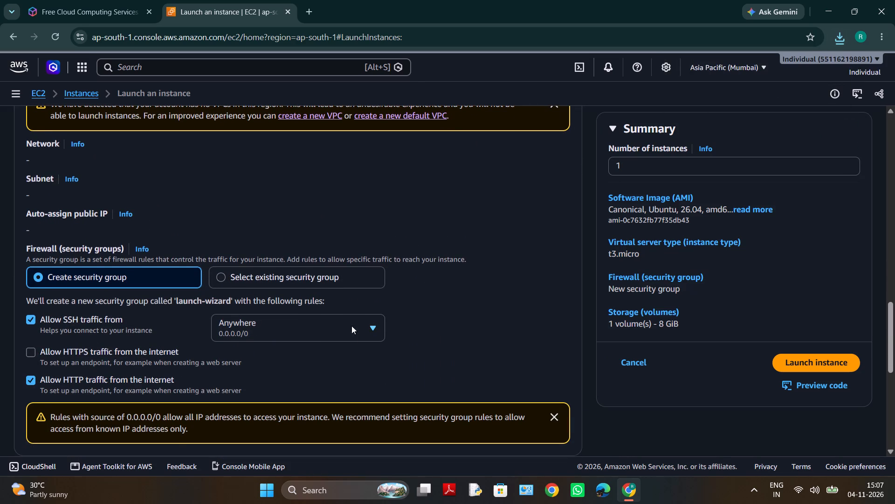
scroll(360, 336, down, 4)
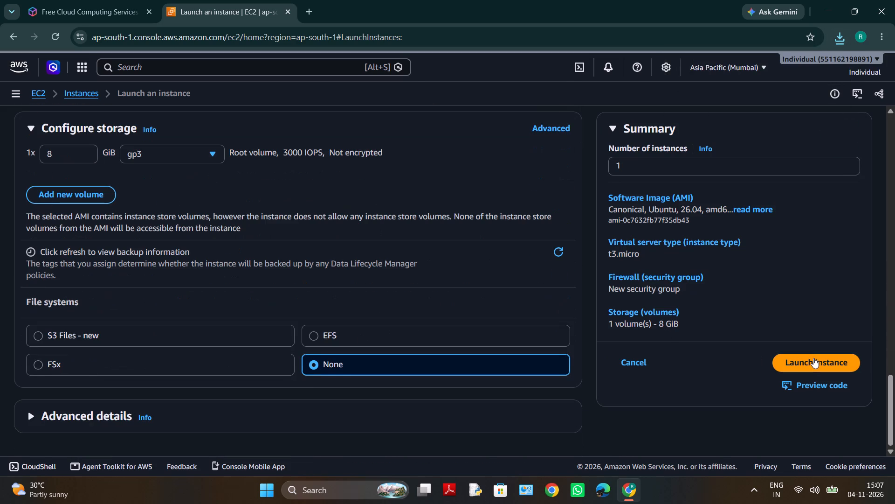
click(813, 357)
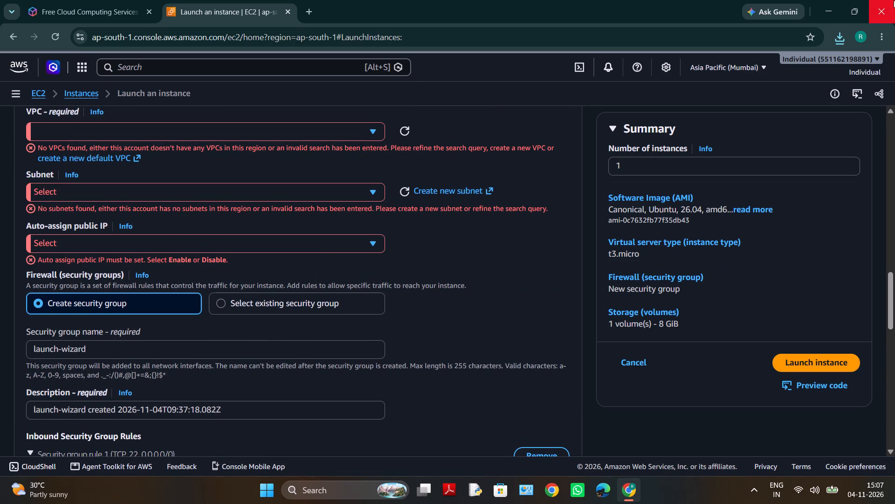
Close the Google Chrome window, abandoning the instance launch form.
click(879, 8)
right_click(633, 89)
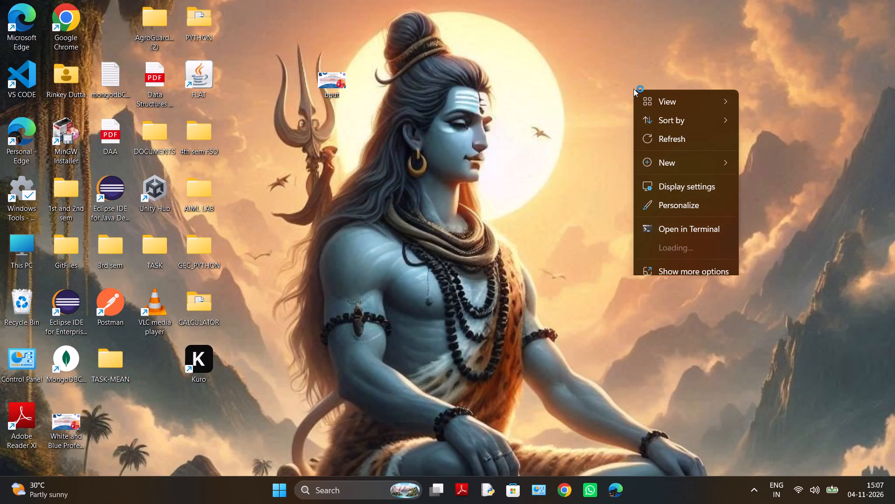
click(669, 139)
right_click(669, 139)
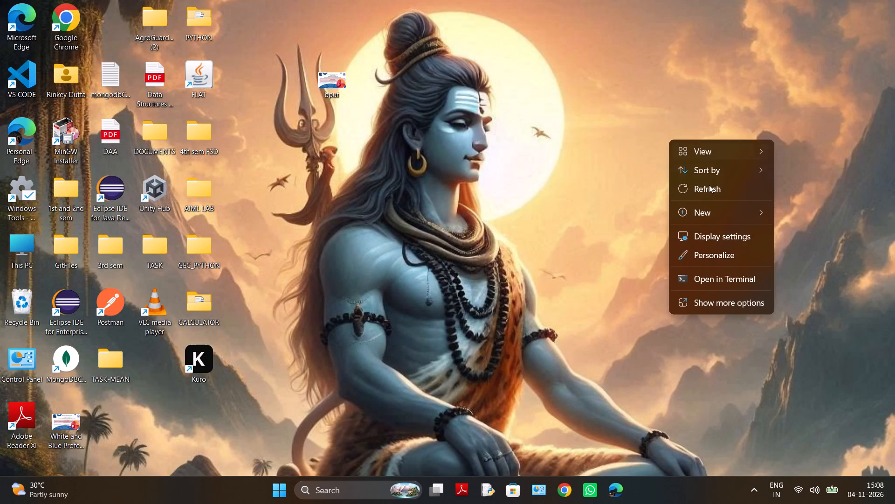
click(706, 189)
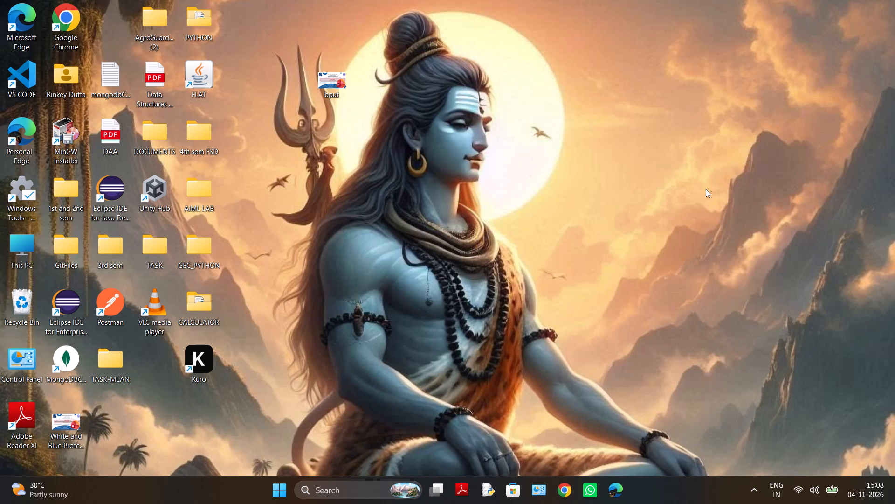
Put the Windows computer to sleep.
key(alt+F4)
key(Up)
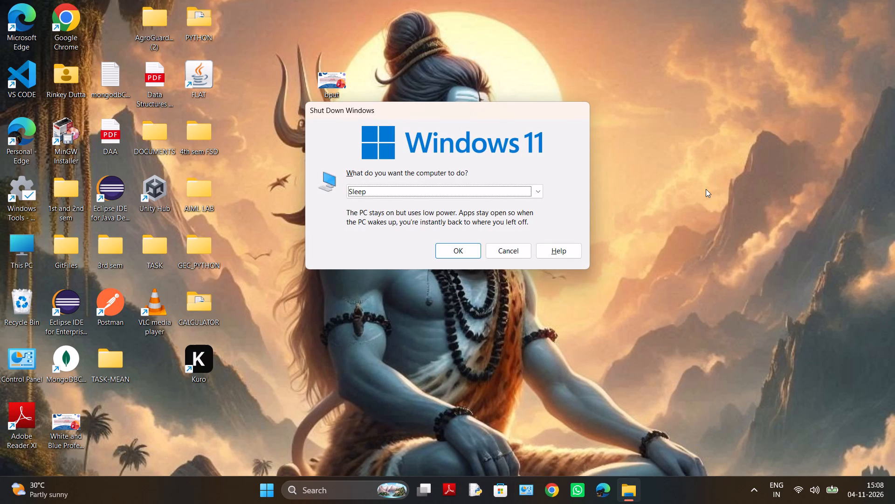
key(Return)
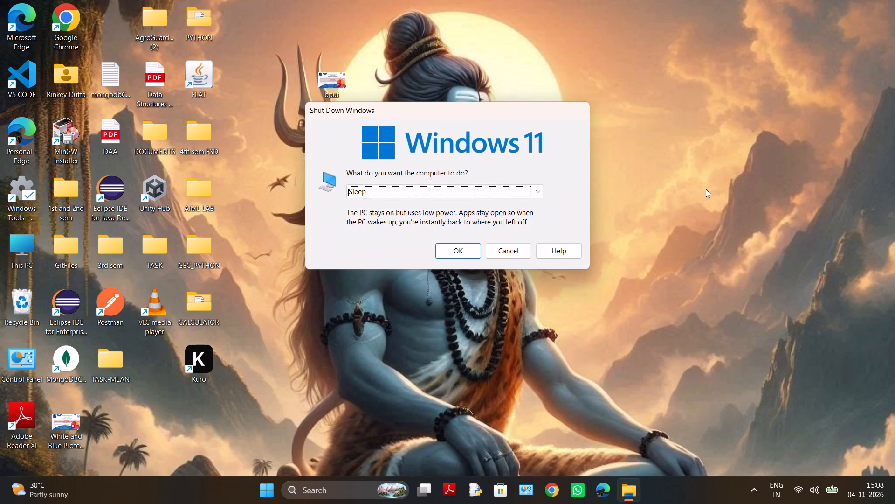